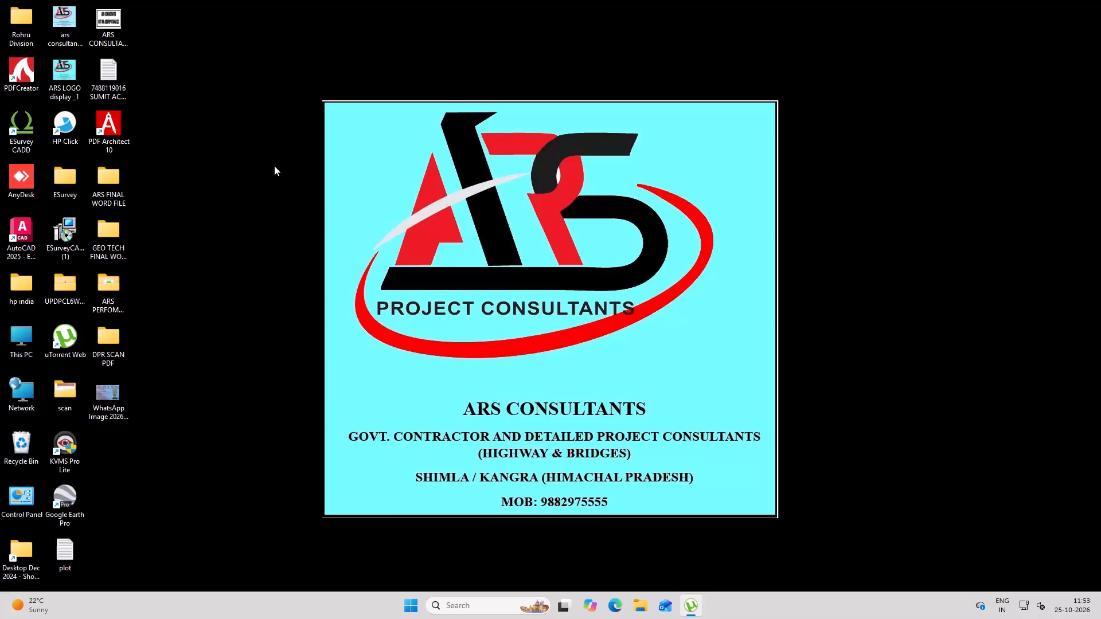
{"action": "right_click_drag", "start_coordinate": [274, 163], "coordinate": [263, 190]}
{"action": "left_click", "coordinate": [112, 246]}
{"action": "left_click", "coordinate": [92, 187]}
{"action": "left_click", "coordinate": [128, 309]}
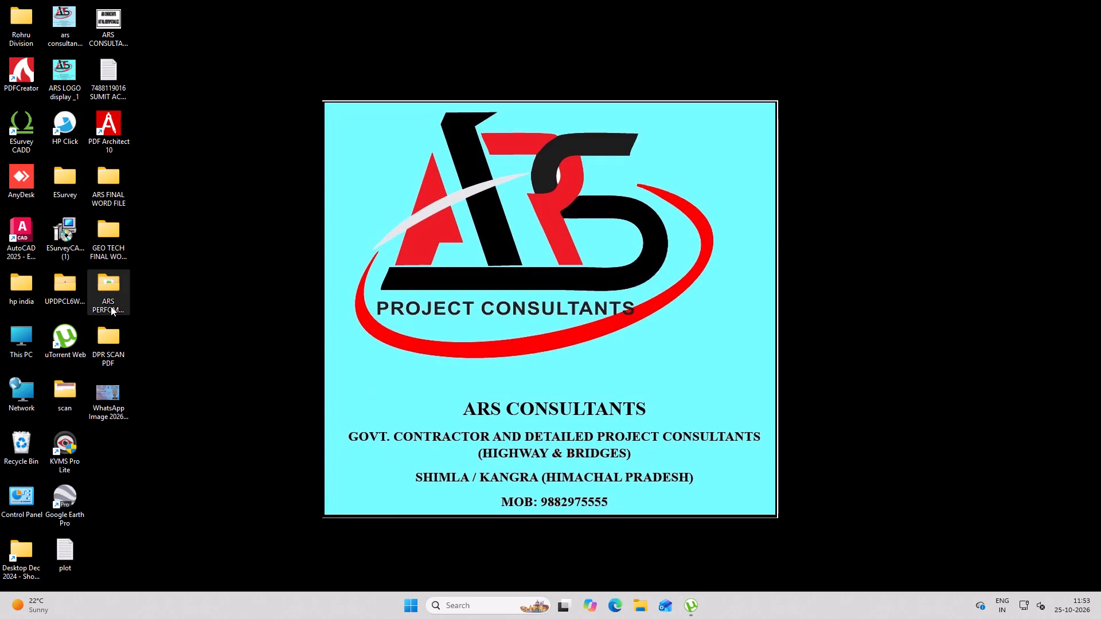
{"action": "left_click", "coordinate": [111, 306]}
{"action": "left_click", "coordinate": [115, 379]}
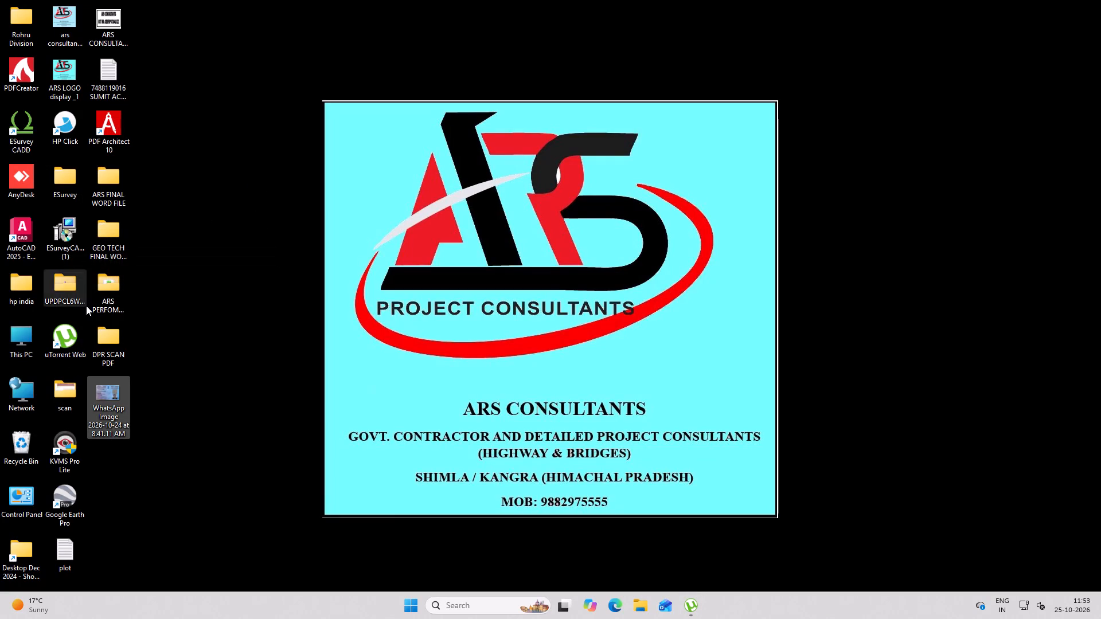
Look through the PMGSY-IV_ BATCH _I DATA folder inside the Desktop Dec 2024 shortcut and close it.
{"action": "double_click", "coordinate": [7, 549]}
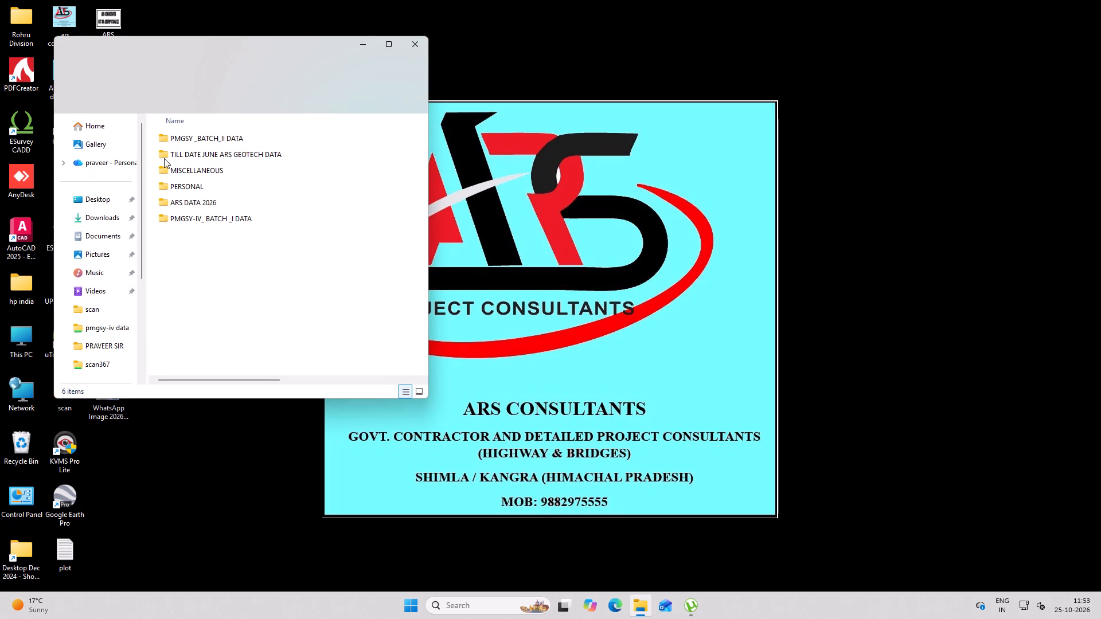
{"action": "double_click", "coordinate": [235, 220]}
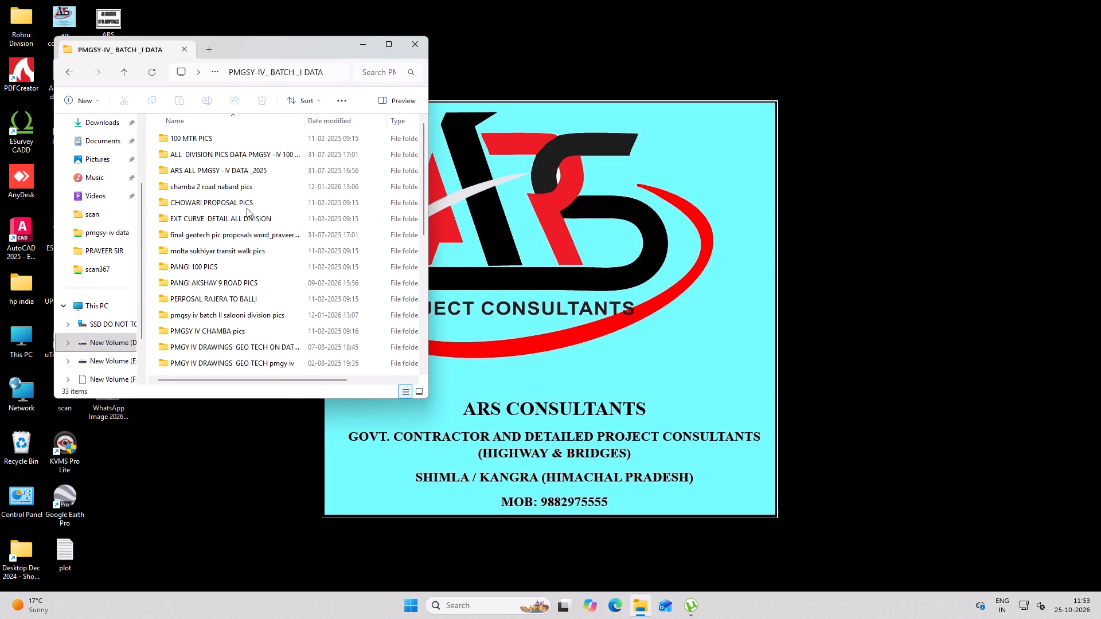
{"action": "scroll", "coordinate": [275, 175], "scroll_direction": "down", "scroll_amount": 8}
{"action": "scroll", "coordinate": [293, 233], "scroll_direction": "down", "scroll_amount": 8}
{"action": "scroll", "coordinate": [296, 239], "scroll_direction": "up", "scroll_amount": 7}
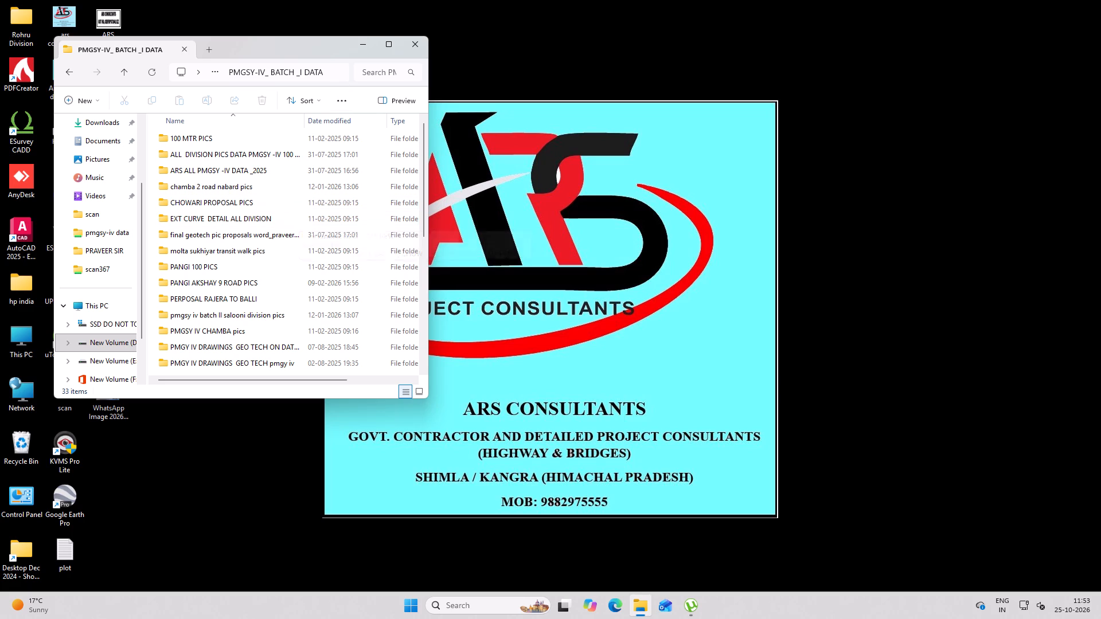
{"action": "left_click", "coordinate": [413, 49]}
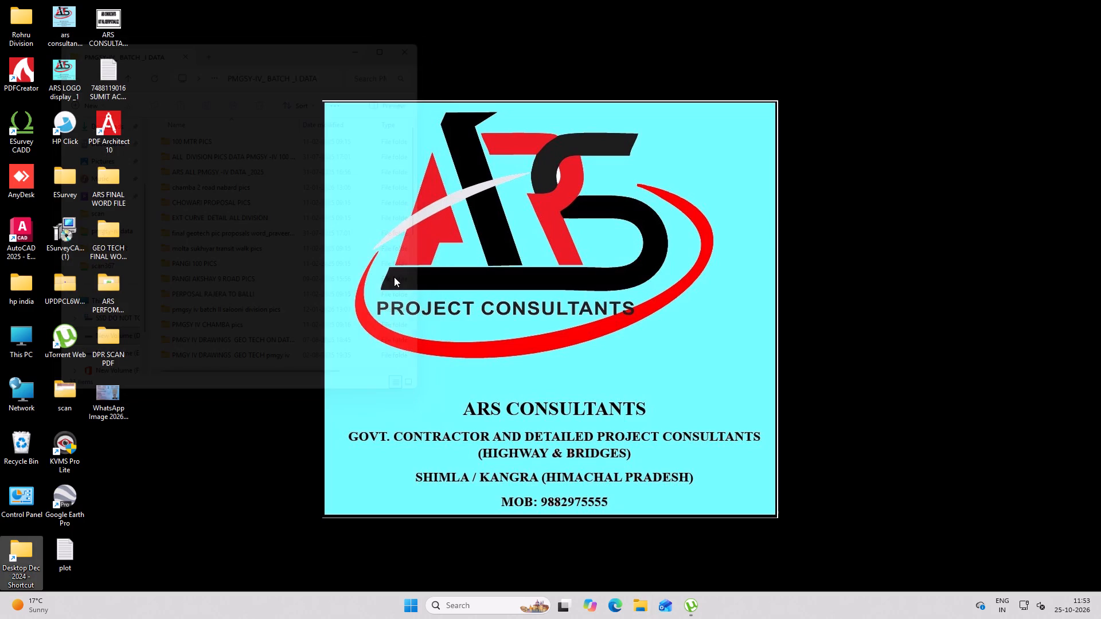
Open the workbook AKSAHY PERFOMA B&C FINAL LIST STA 14.10.26 from the pmgsy-iv data folder on network share 192.168.3.12.
{"action": "key", "text": "super+r"}
{"action": "key", "text": "Return"}
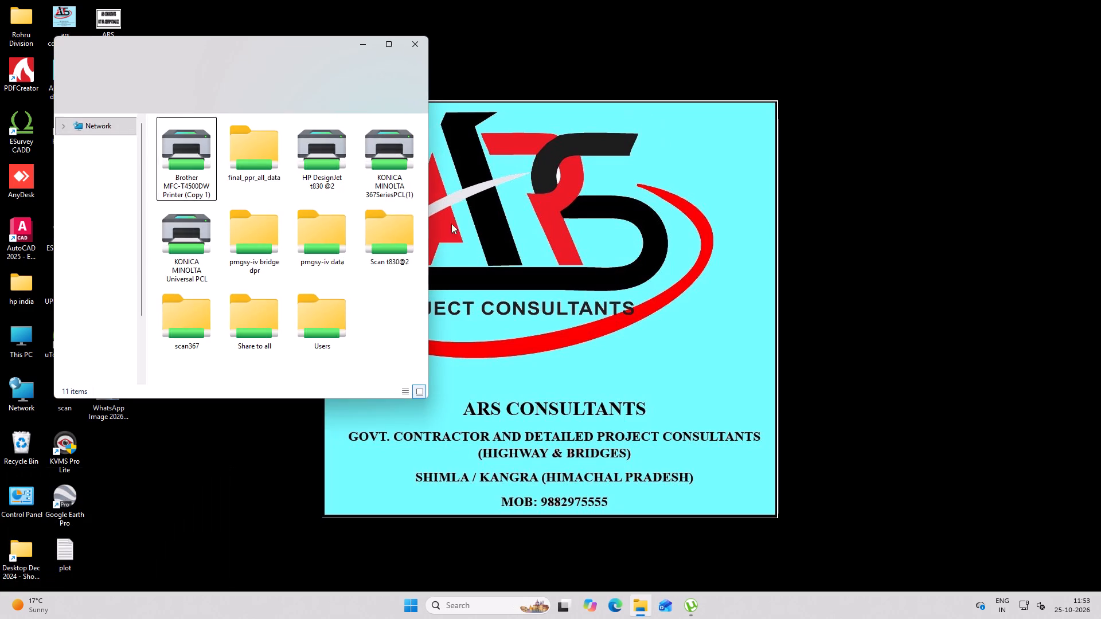
{"action": "left_click", "coordinate": [394, 39]}
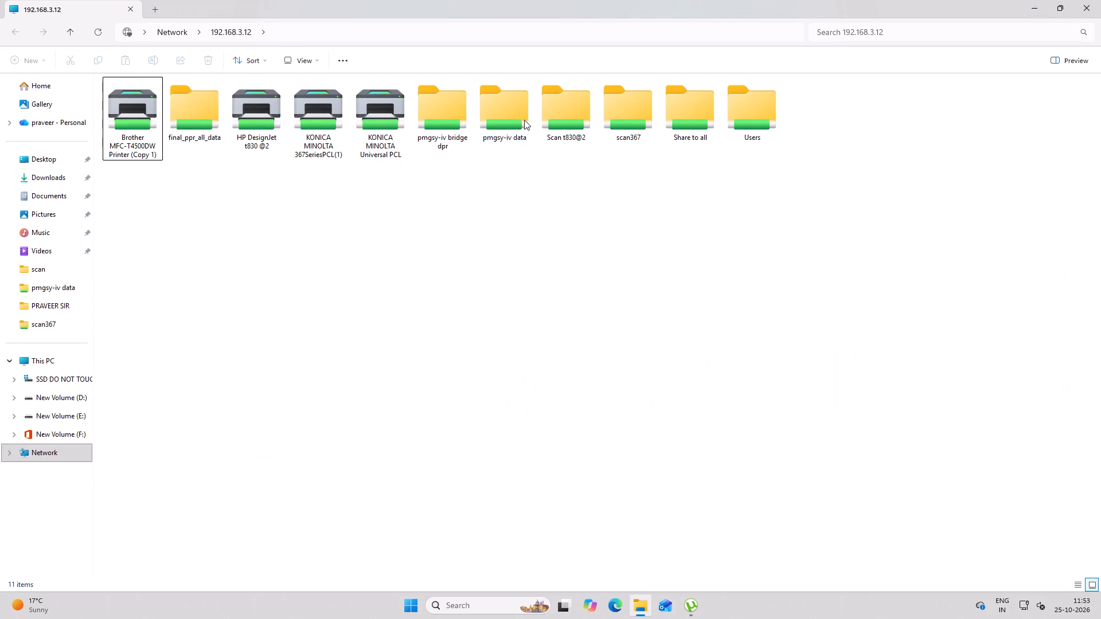
{"action": "double_click", "coordinate": [524, 120]}
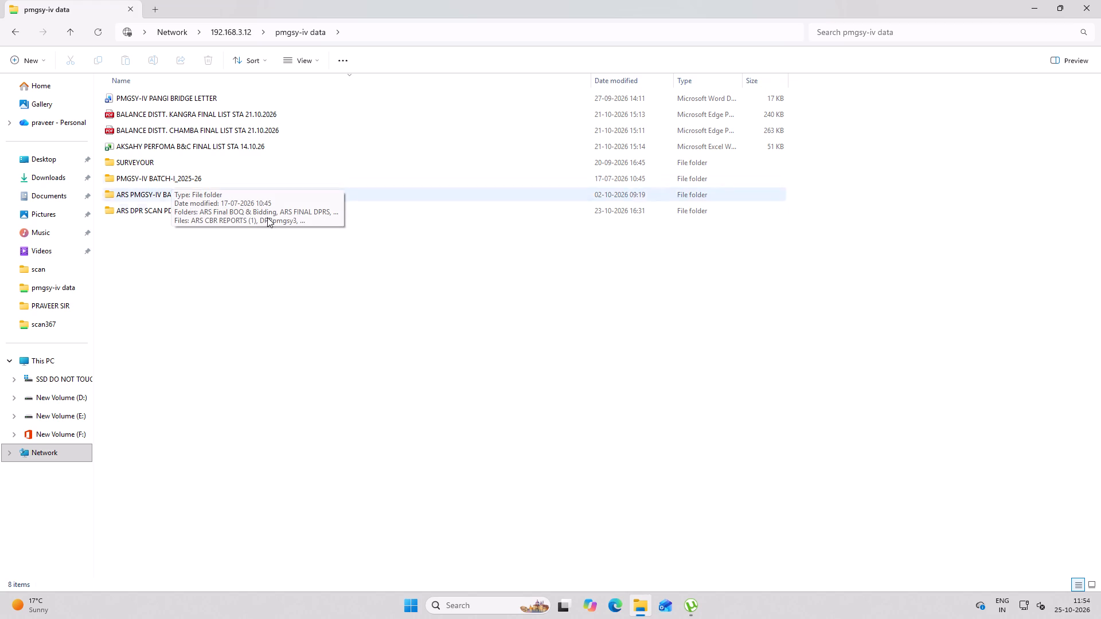
{"action": "double_click", "coordinate": [227, 148]}
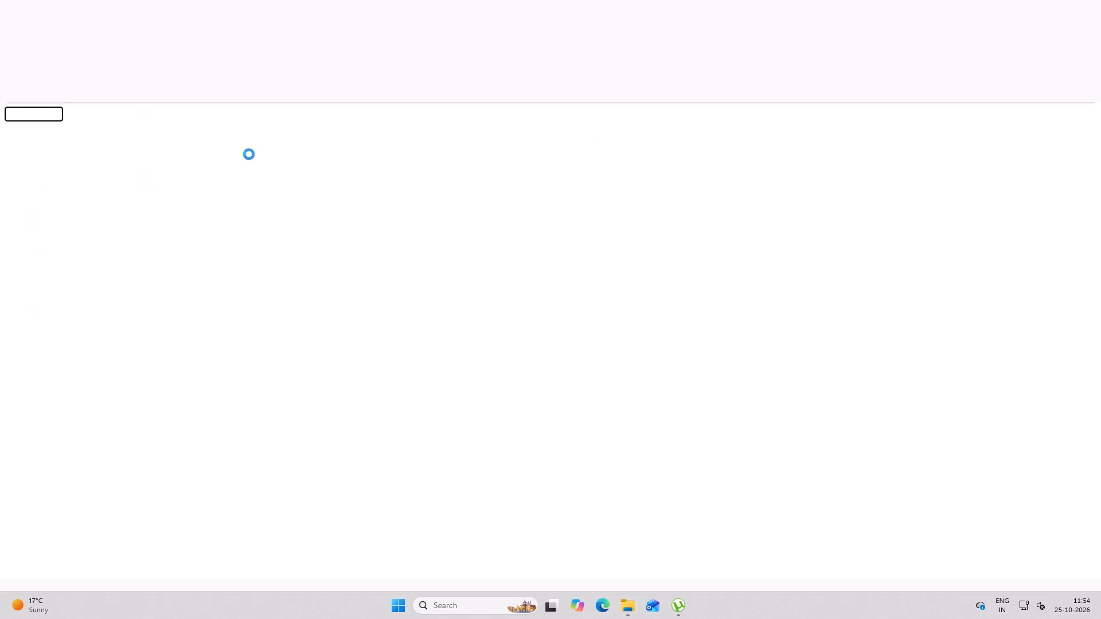
Look through the workbook's four sheets to examine the block-wise road lists for the Dalousie, Palampur and Nurpur circles.
{"action": "scroll", "coordinate": [346, 309], "scroll_direction": "down", "scroll_amount": 7}
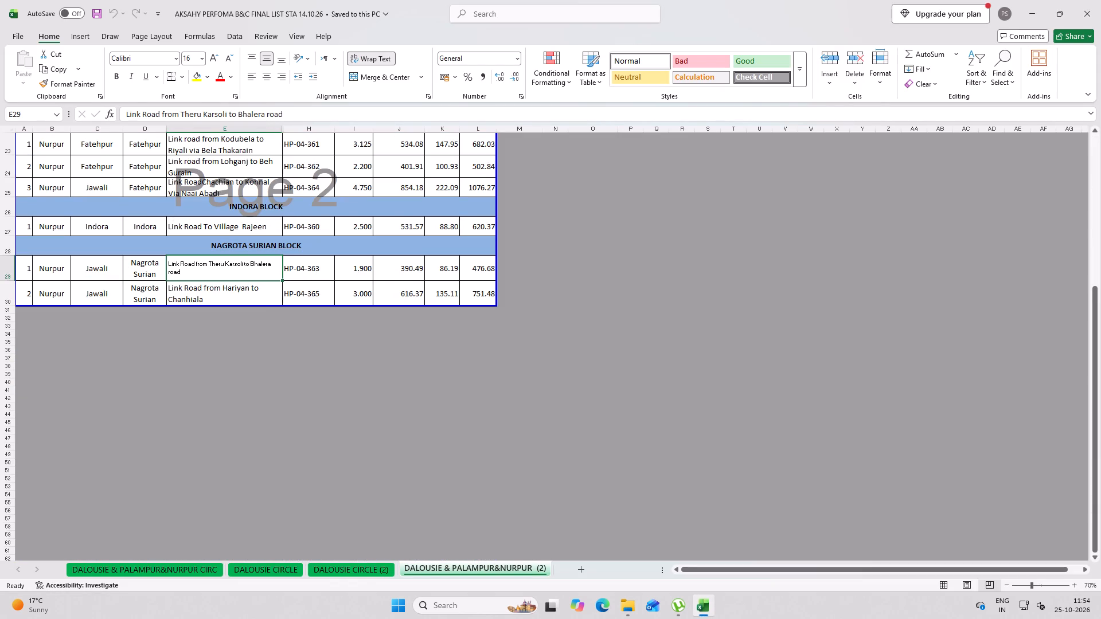
{"action": "left_click", "coordinate": [350, 573]}
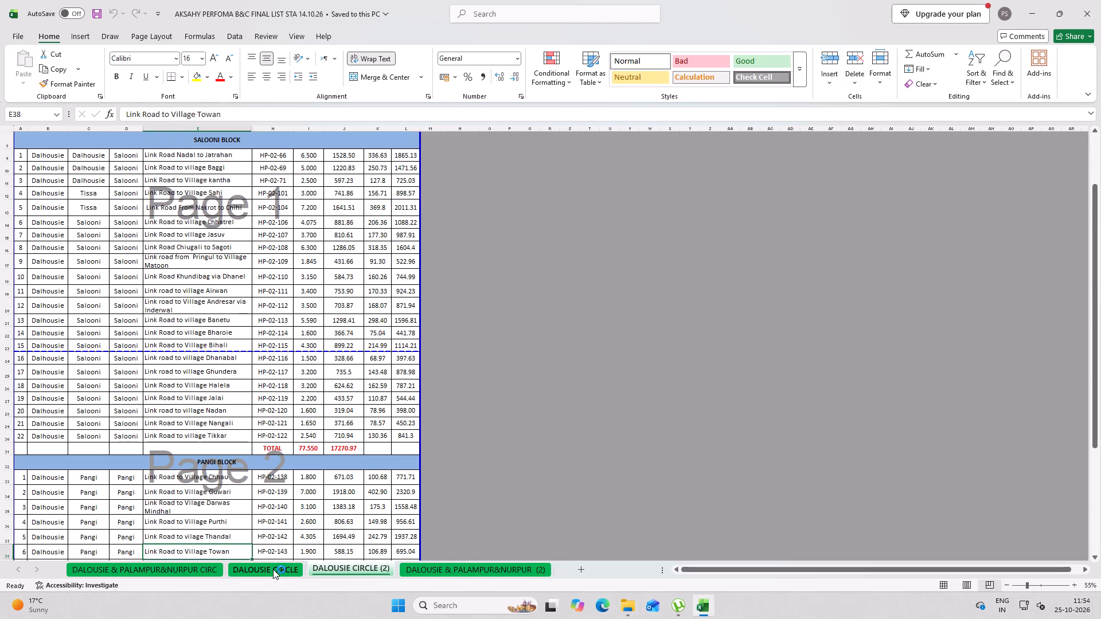
{"action": "left_click", "coordinate": [273, 569]}
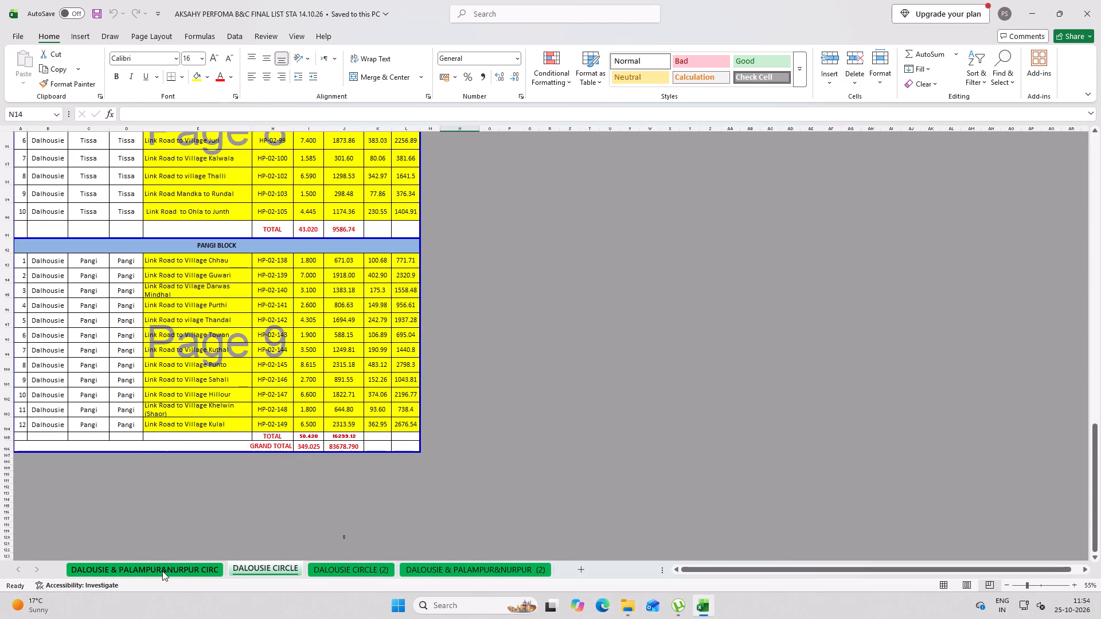
{"action": "left_click", "coordinate": [162, 571]}
{"action": "scroll", "coordinate": [186, 471], "scroll_direction": "up", "scroll_amount": 6}
{"action": "scroll", "coordinate": [186, 471], "scroll_direction": "down", "scroll_amount": 3}
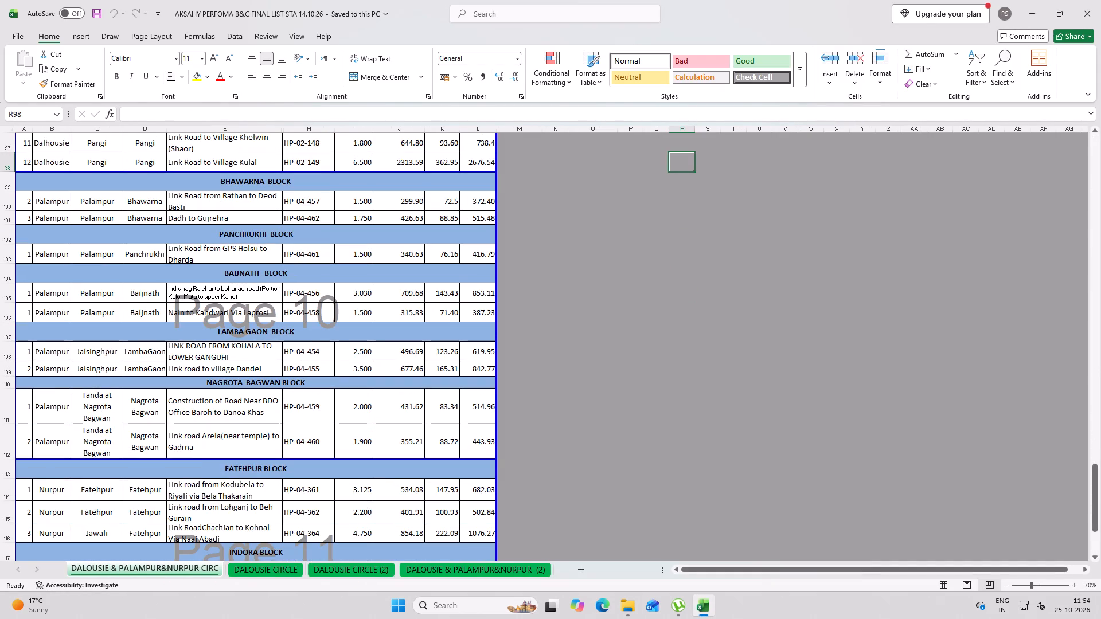
{"action": "left_click", "coordinate": [273, 566]}
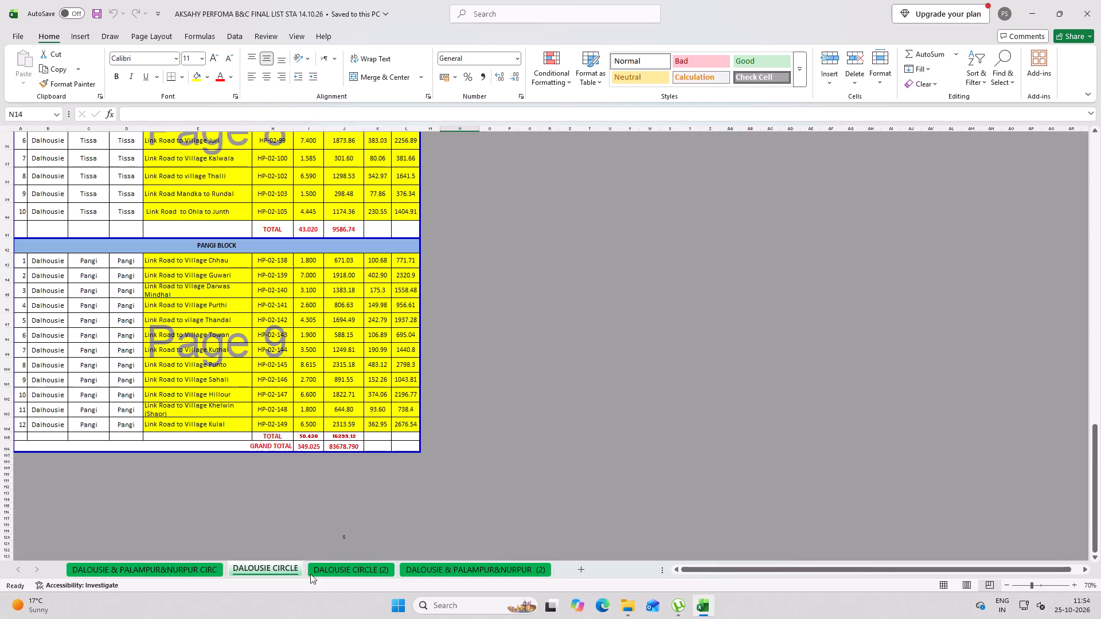
{"action": "left_click_drag", "start_coordinate": [327, 573], "coordinate": [334, 573]}
Create a copy of the sheet DALOUSIE & PALAMPUR&NURPUR (2) at the end of the workbook.
{"action": "left_click", "coordinate": [464, 569]}
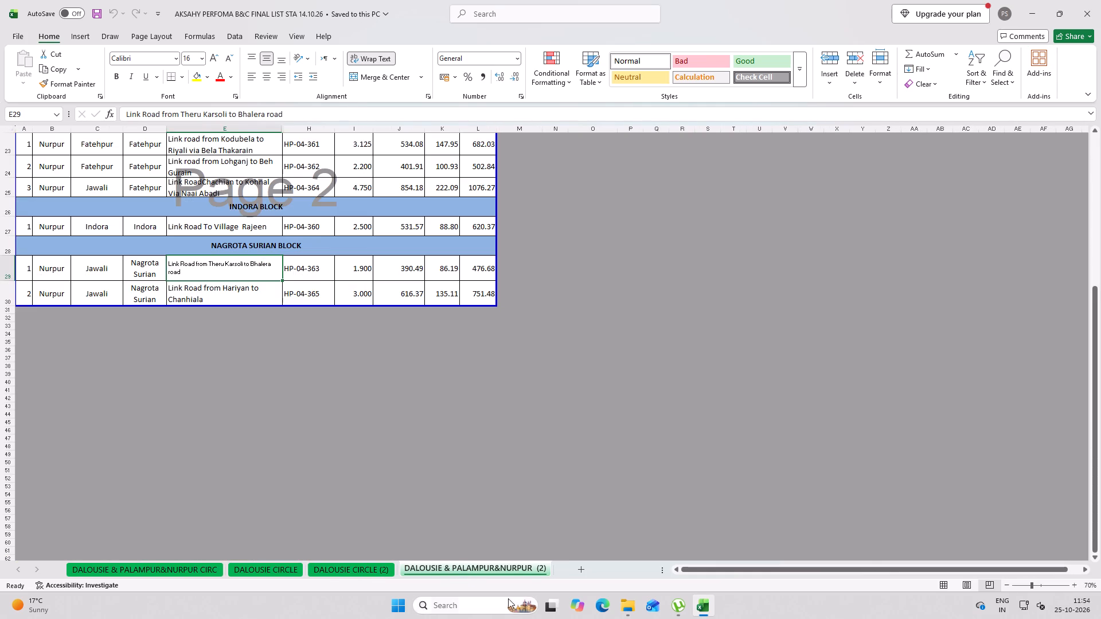
{"action": "right_click", "coordinate": [530, 567]}
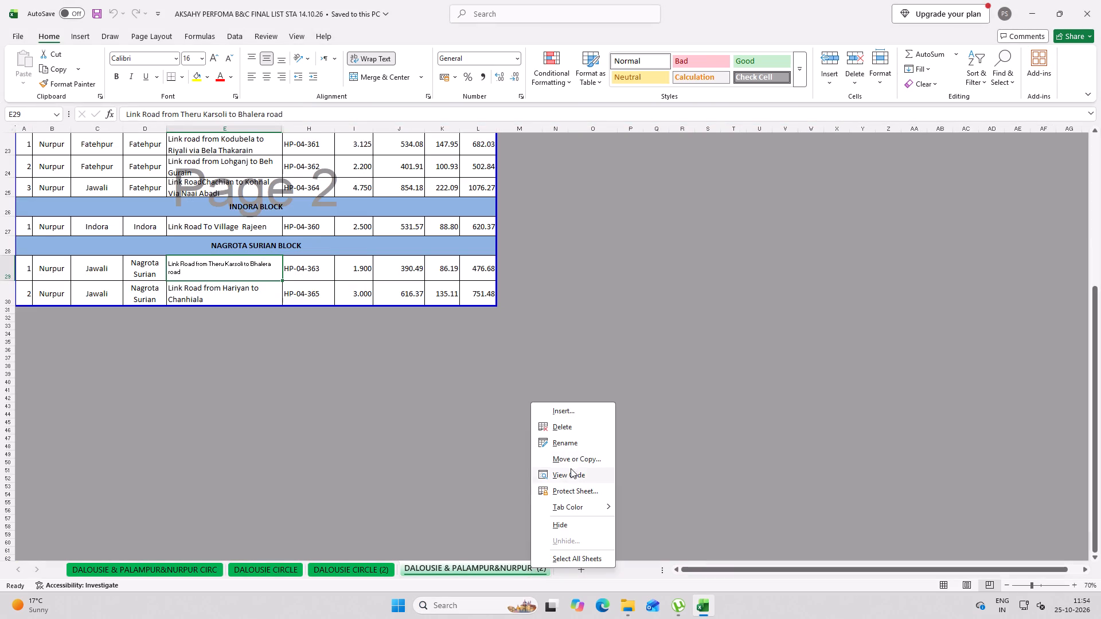
{"action": "left_click", "coordinate": [571, 458]}
{"action": "scroll", "coordinate": [550, 530], "scroll_direction": "down", "scroll_amount": 5}
{"action": "left_click", "coordinate": [499, 495]}
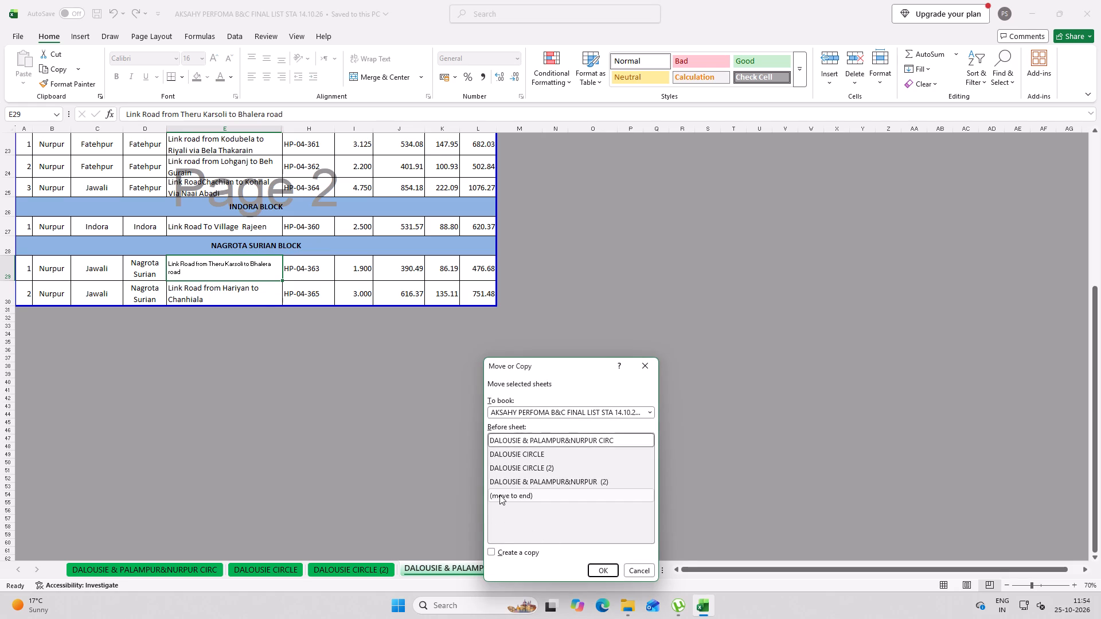
{"action": "left_click_drag", "start_coordinate": [491, 549], "coordinate": [501, 550]}
{"action": "left_click", "coordinate": [599, 569]}
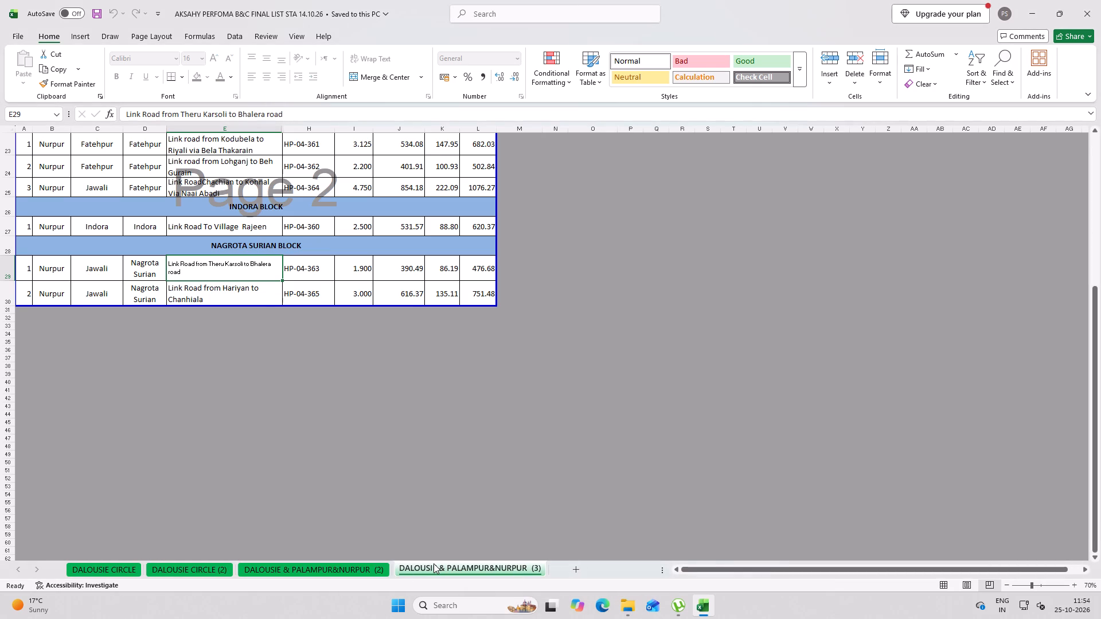
{"action": "right_click", "coordinate": [434, 563]}
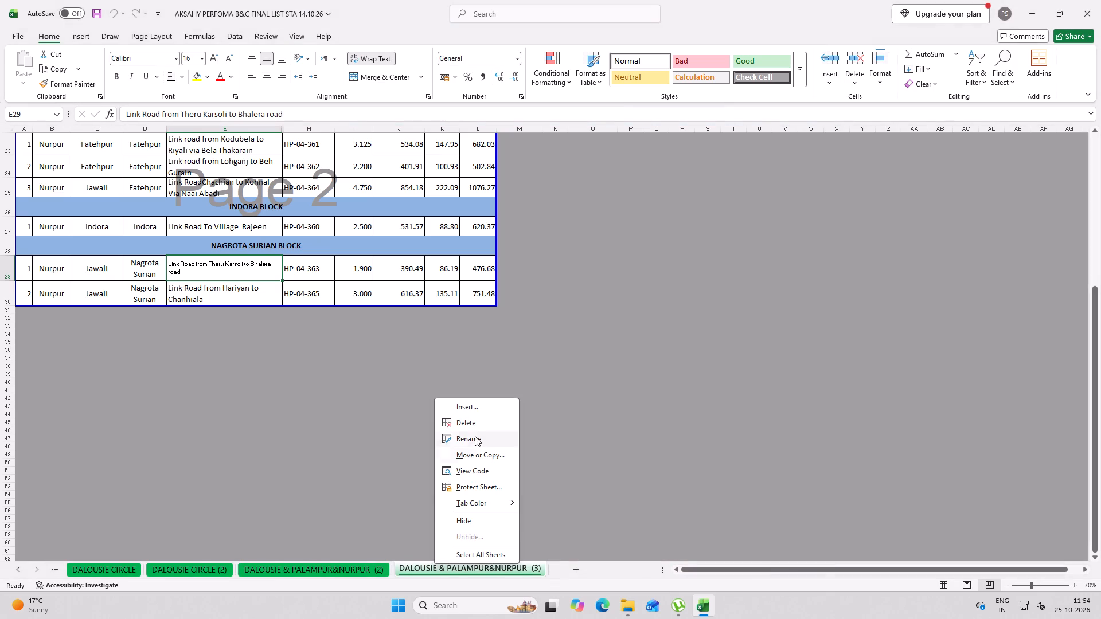
{"action": "left_click", "coordinate": [367, 358]}
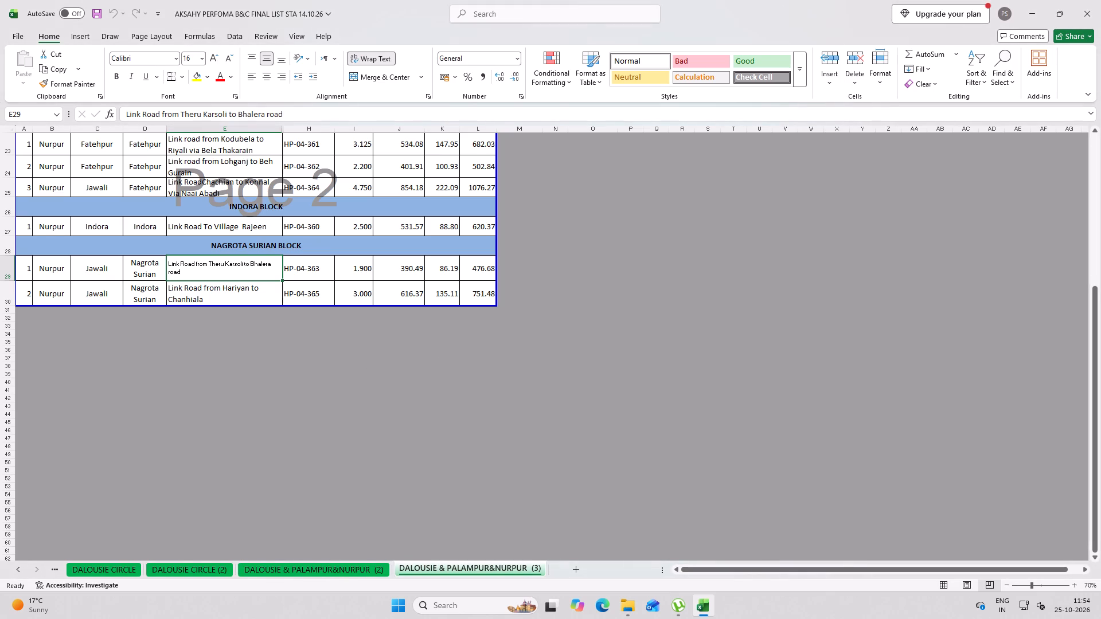
Change the first block heading in the copied sheet, BHAWARNA BLOCK, to NAGROTA SURIAN BLOCK.
{"action": "scroll", "coordinate": [442, 456], "scroll_direction": "up", "scroll_amount": 8}
{"action": "left_click", "coordinate": [393, 289]}
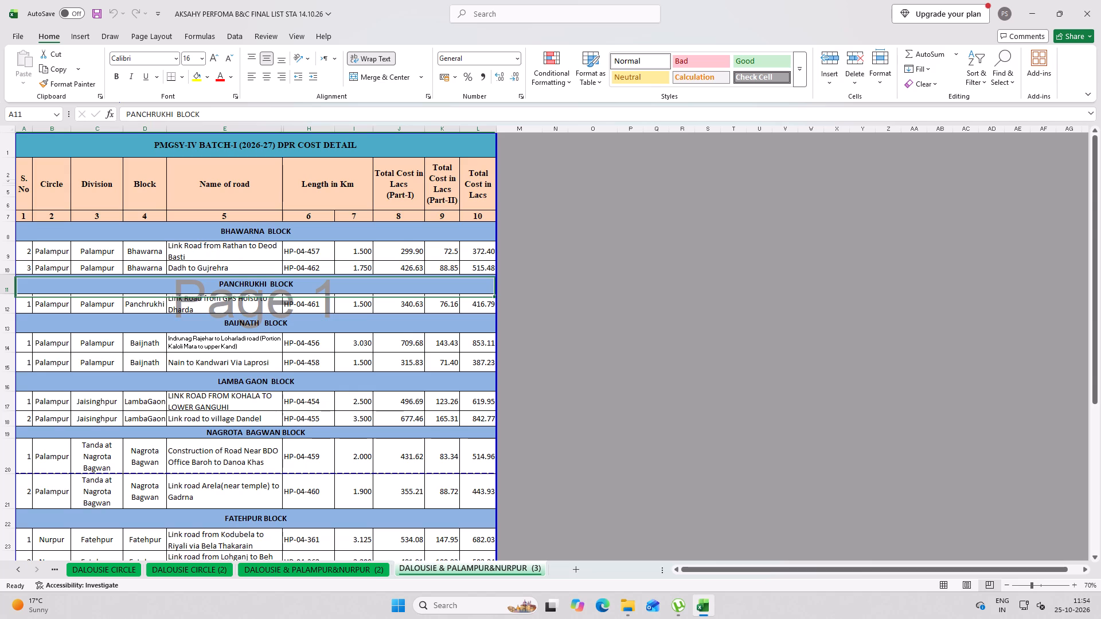
{"action": "left_click", "coordinate": [173, 263]}
{"action": "left_click", "coordinate": [272, 229]}
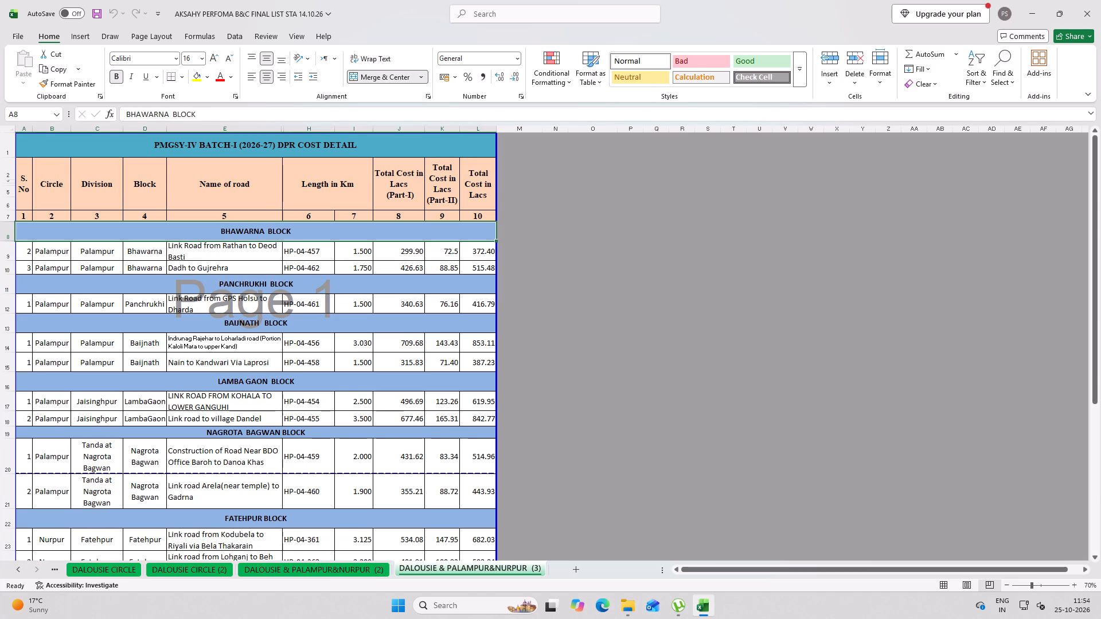
{"action": "double_click", "coordinate": [267, 230]}
{"action": "left_click", "coordinate": [266, 233]}
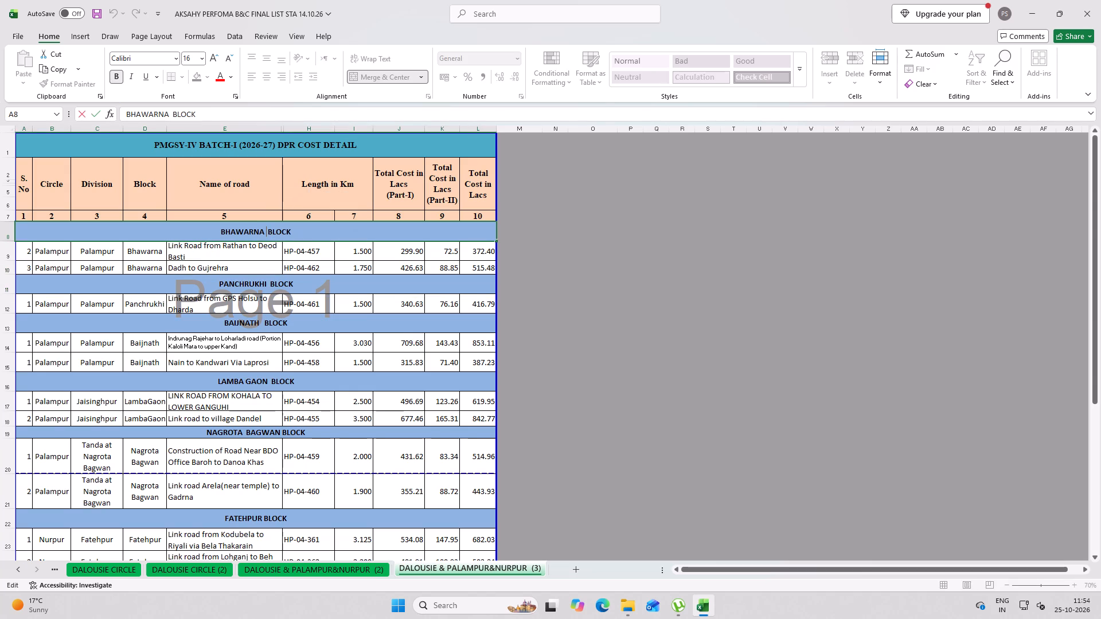
{"action": "key", "text": "BackSpace"}
{"action": "key", "text": "BackSpace"}
{"action": "key", "text": "BackSpace"}
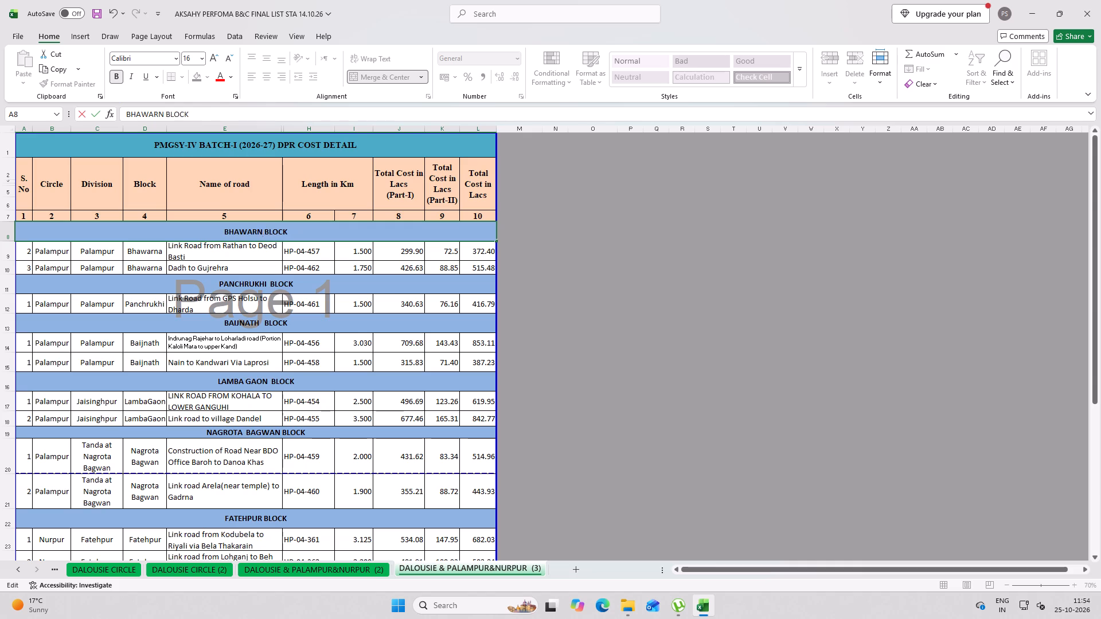
{"action": "key", "text": "BackSpace"}
{"action": "key", "text": "BackSpace"}
{"action": "key", "text": "BackSpace"}
{"action": "key", "text": "BackSpace"}
{"action": "key", "text": "BackSpace"}
{"action": "key", "text": "BackSpace"}
{"action": "key", "text": "a"}
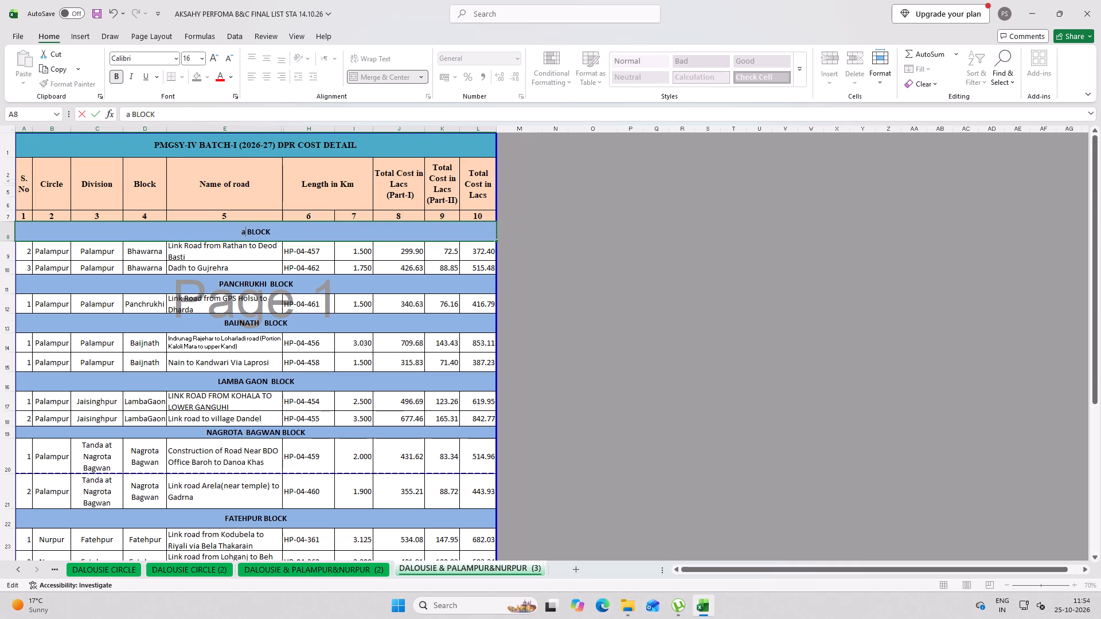
{"action": "key", "text": "BackSpace"}
{"action": "type", "text": "NA"}
{"action": "type", "text": "GROTA SURAIN"}
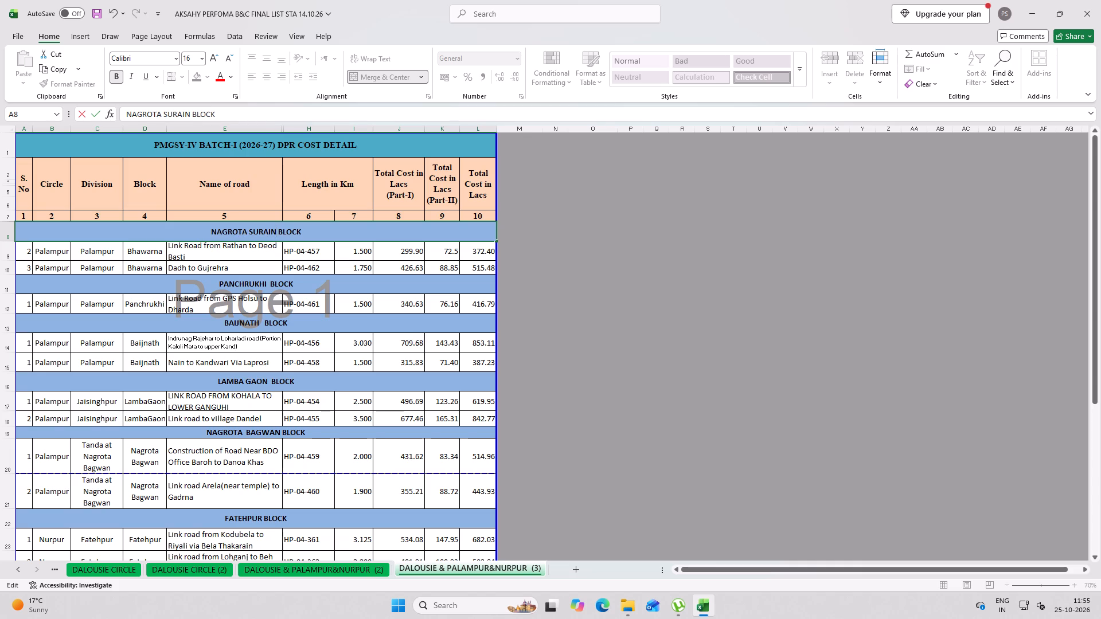
{"action": "key", "text": "BackSpace"}
{"action": "key", "text": "BackSpace"}
{"action": "key", "text": "BackSpace"}
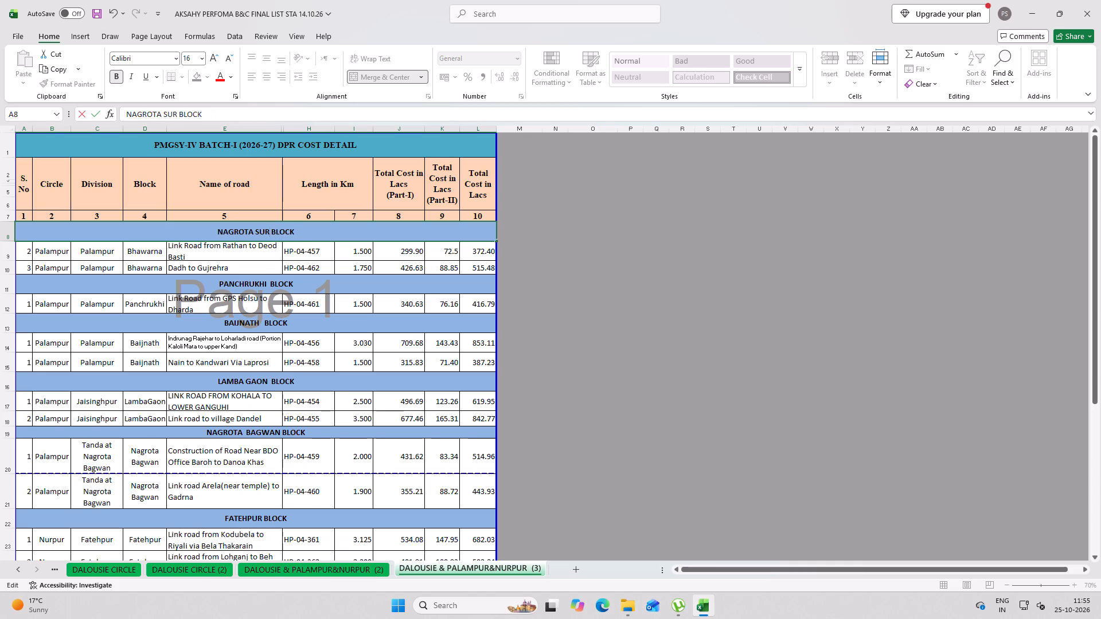
{"action": "type", "text": "IAN"}
{"action": "key", "text": "space"}
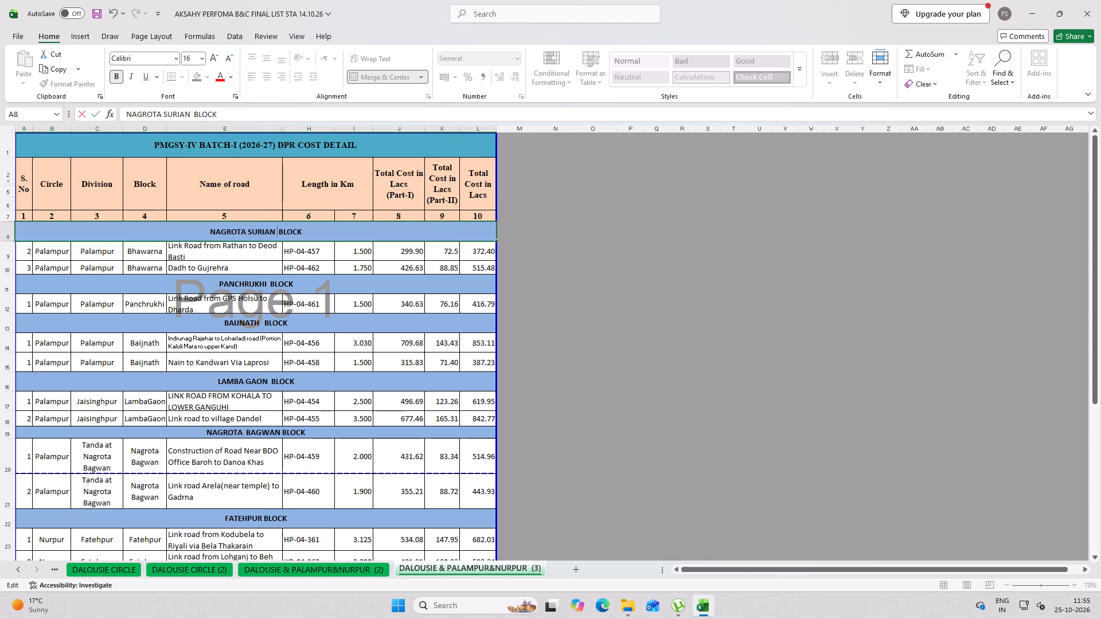
Change the road name in the first row under the NAGROTA SURIAN heading to Link Road Village Ghariyar.
{"action": "left_click", "coordinate": [210, 250]}
{"action": "double_click", "coordinate": [221, 250]}
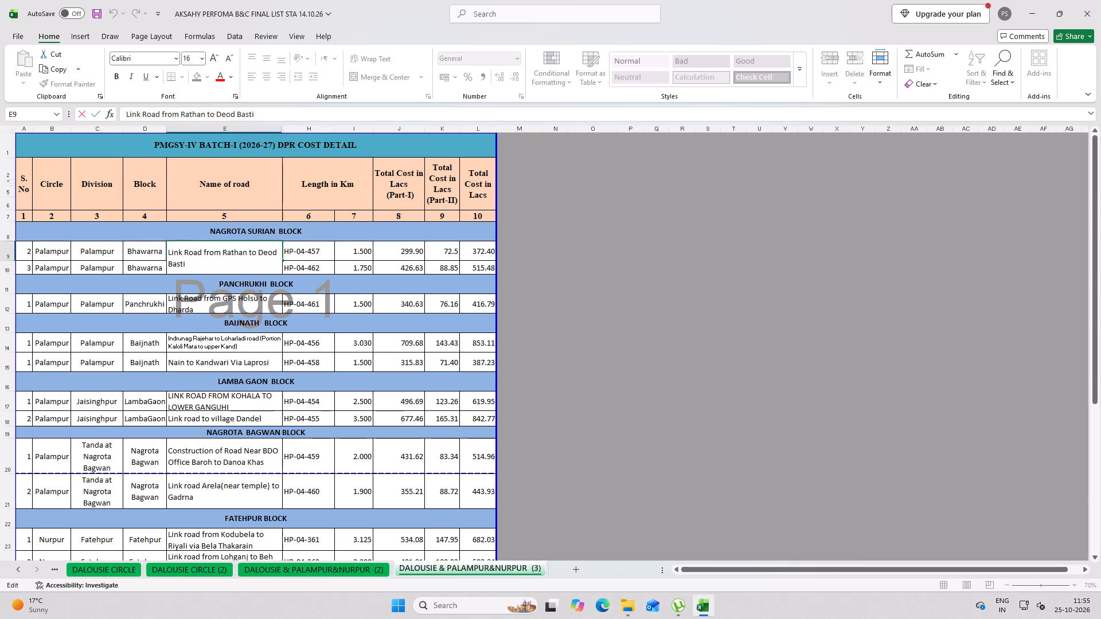
{"action": "left_click_drag", "start_coordinate": [204, 254], "coordinate": [214, 268]}
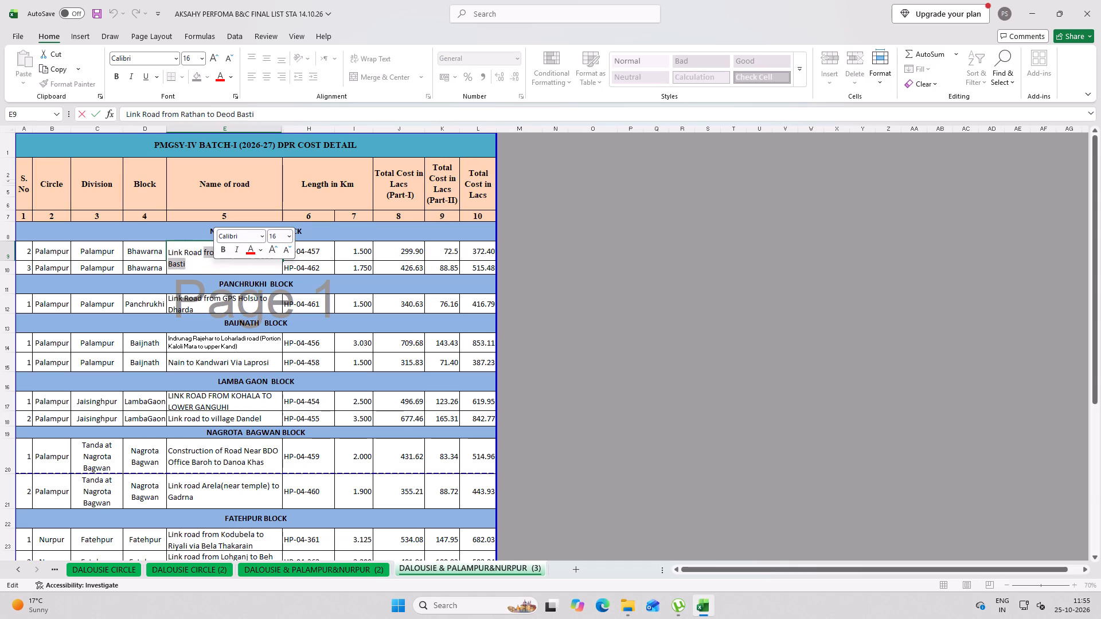
{"action": "key", "text": "BackSpace"}
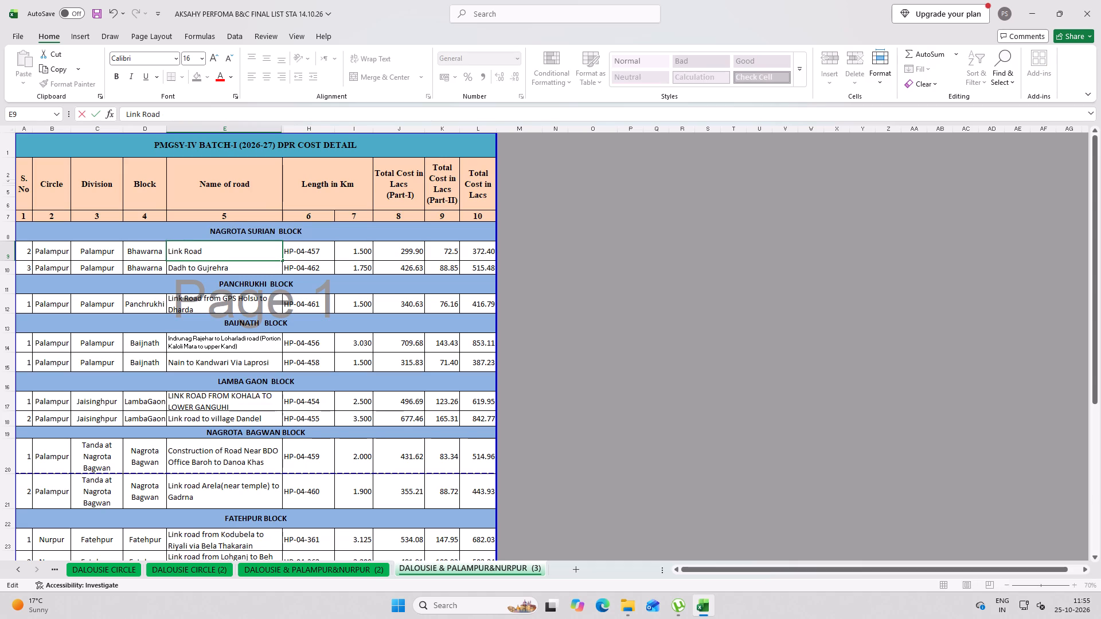
{"action": "key", "text": "v"}
{"action": "type", "text": "ill"}
{"action": "type", "text": "agr"}
{"action": "key", "text": "BackSpace"}
{"action": "type", "text": "e"}
{"action": "key", "text": "space"}
{"action": "type", "text": "Gha"}
{"action": "type", "text": "ro"}
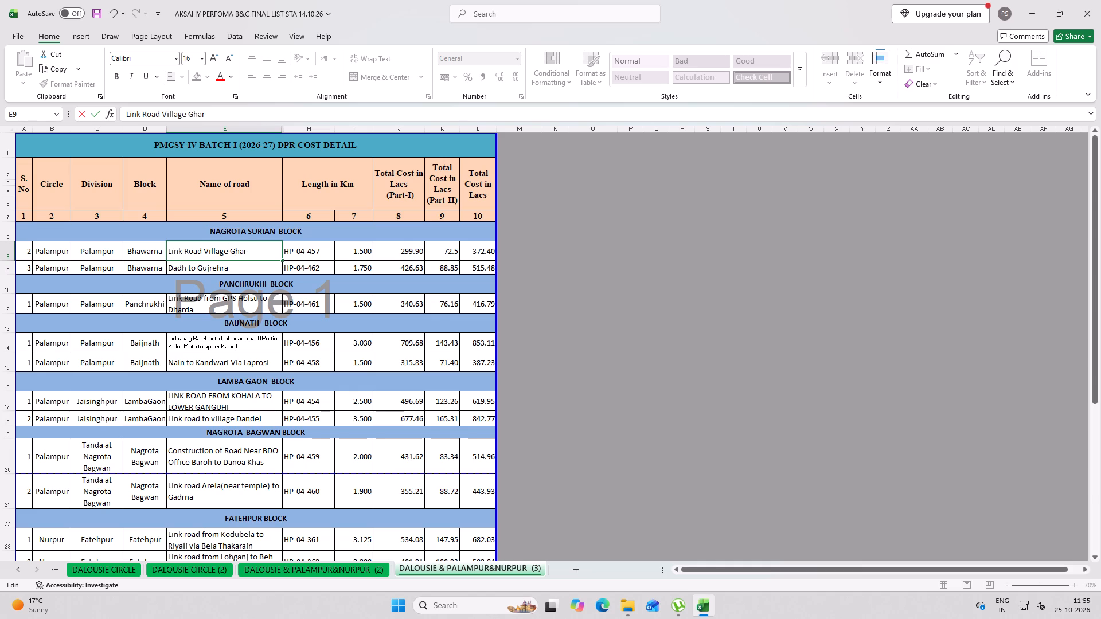
{"action": "key", "text": "BackSpace"}
{"action": "type", "text": "iyar"}
{"action": "left_click_drag", "start_coordinate": [509, 363], "coordinate": [506, 353]}
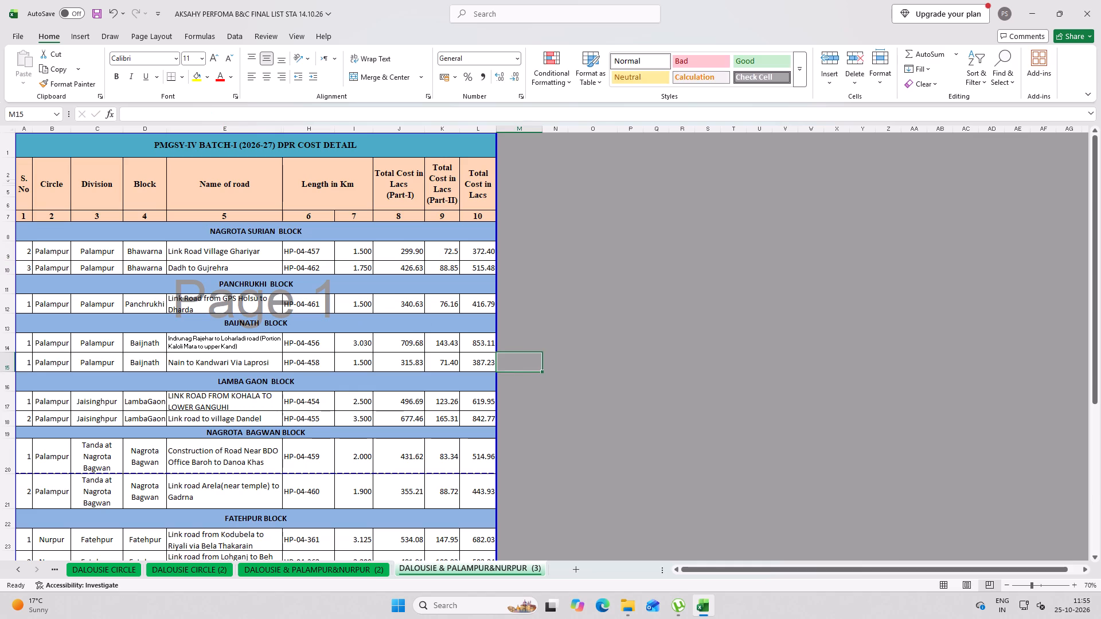
Select the road code cell in the Link Road Village Ghariyar row.
{"action": "left_click", "coordinate": [318, 251]}
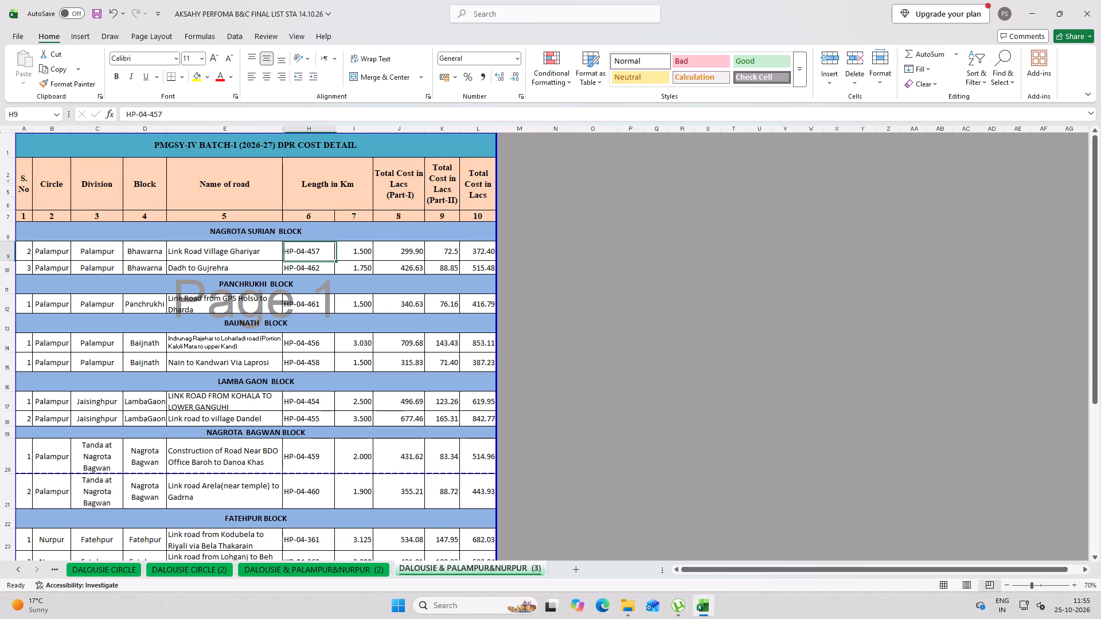
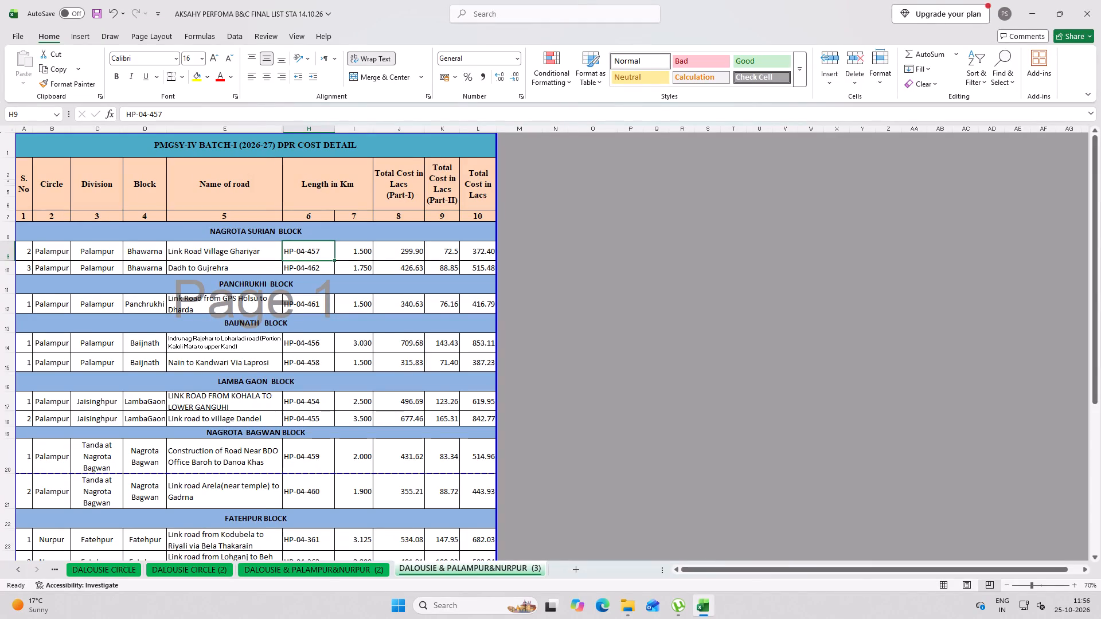
Change the road code in the Link Road Village Ghariyar row to HP-04-15.
{"action": "double_click", "coordinate": [323, 254]}
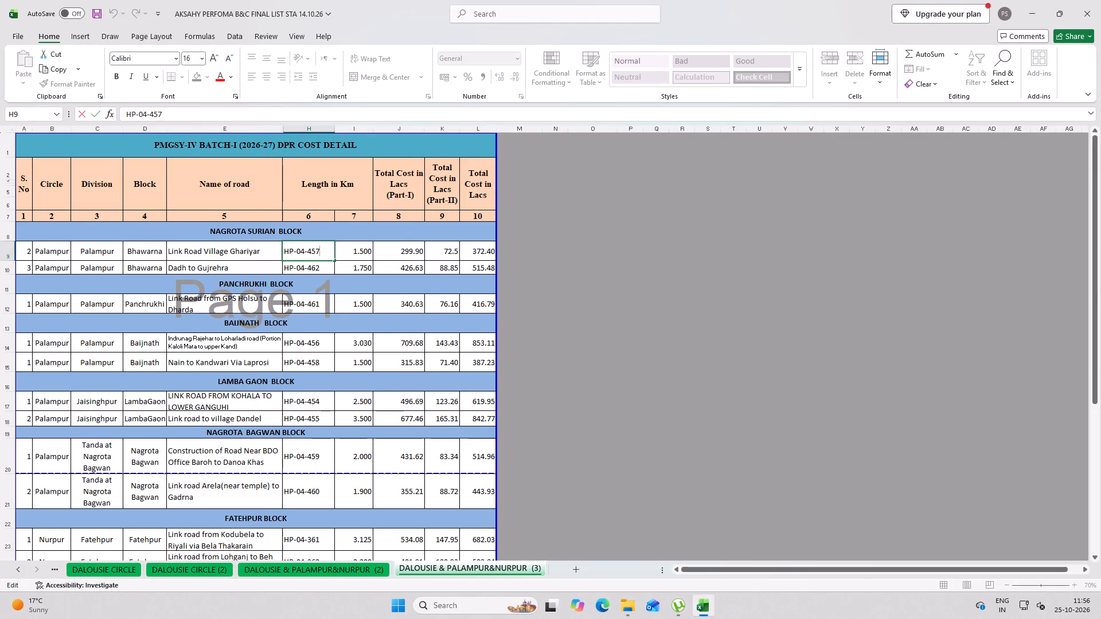
{"action": "key", "text": "BackSpace"}
{"action": "key", "text": "BackSpace"}
{"action": "key", "text": "BackSpace"}
{"action": "key", "text": "1"}
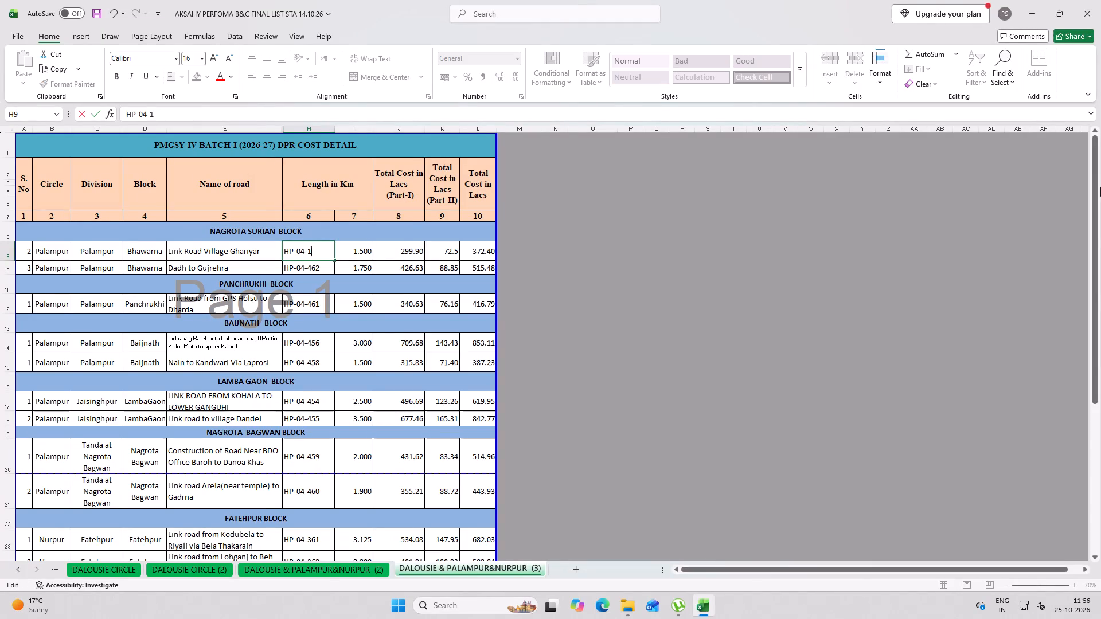
{"action": "key", "text": "5"}
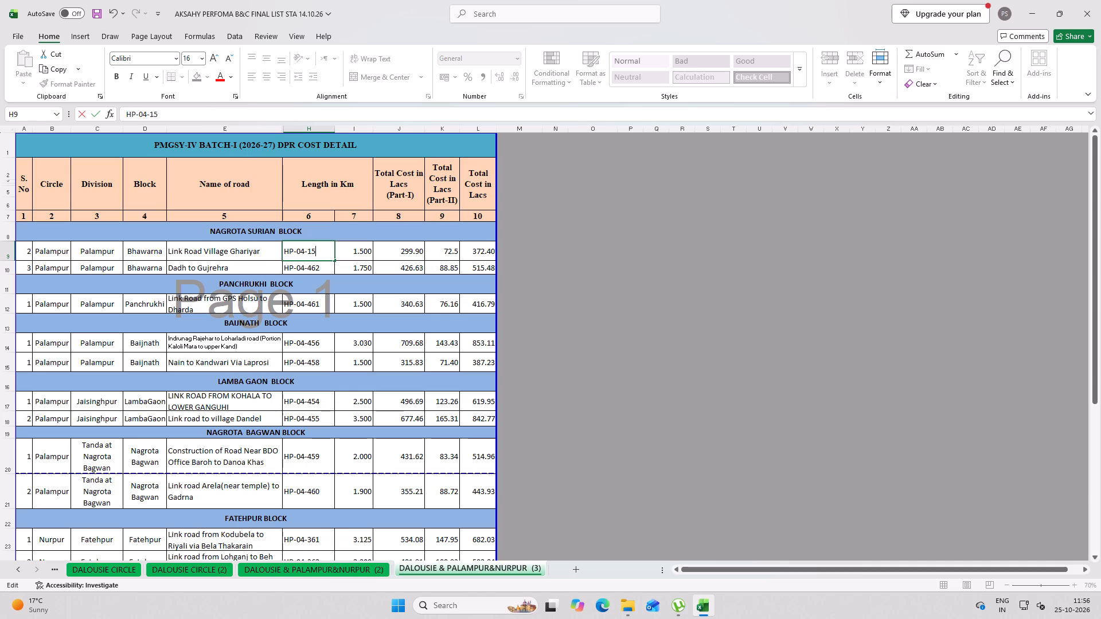
Set the length of the Link Road Village Ghariyar road to 3.500 km.
{"action": "left_click", "coordinate": [358, 258]}
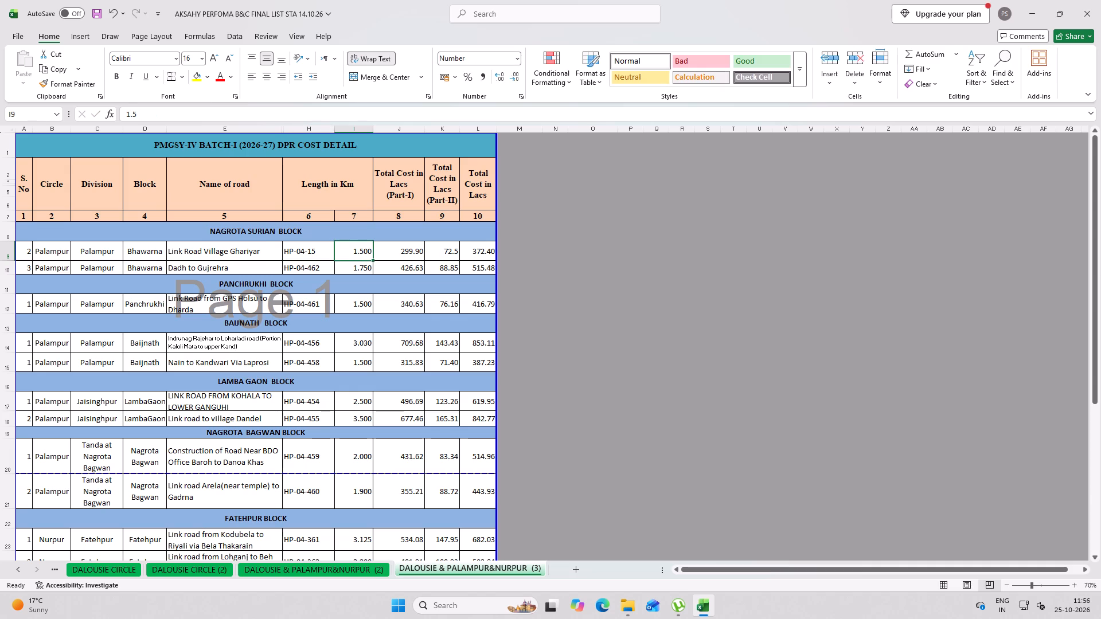
{"action": "key", "text": "BackSpace"}
{"action": "type", "text": "3.500"}
Set the Link Road Village Ghariyar costs to 782.75 lacs for Part-I and 161.21 lacs for Part-II.
{"action": "left_click", "coordinate": [423, 248]}
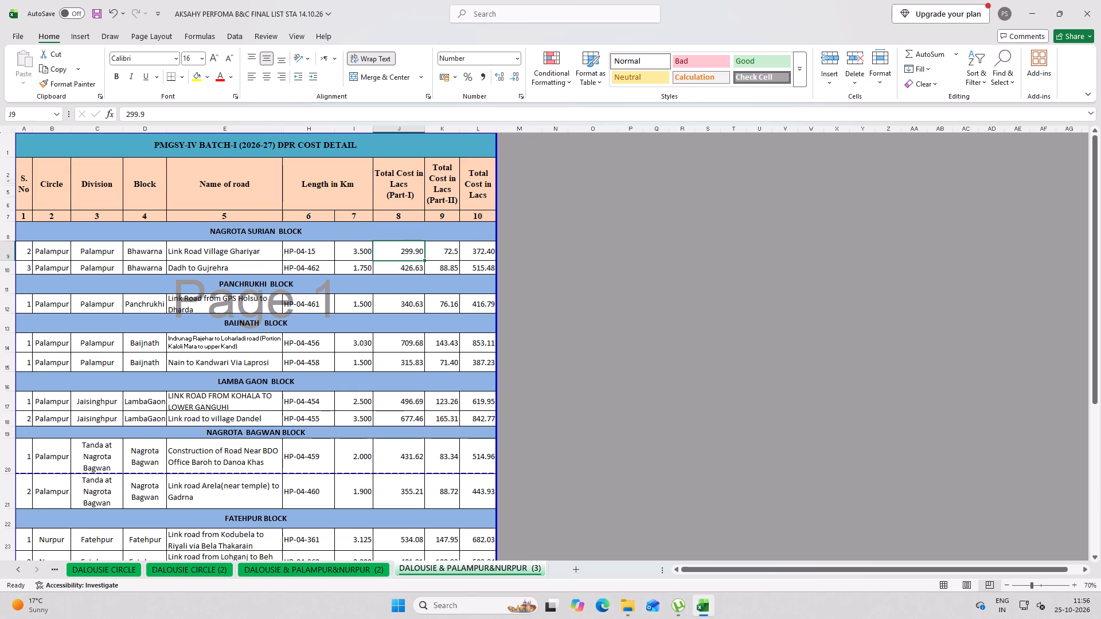
{"action": "key", "text": "BackSpace"}
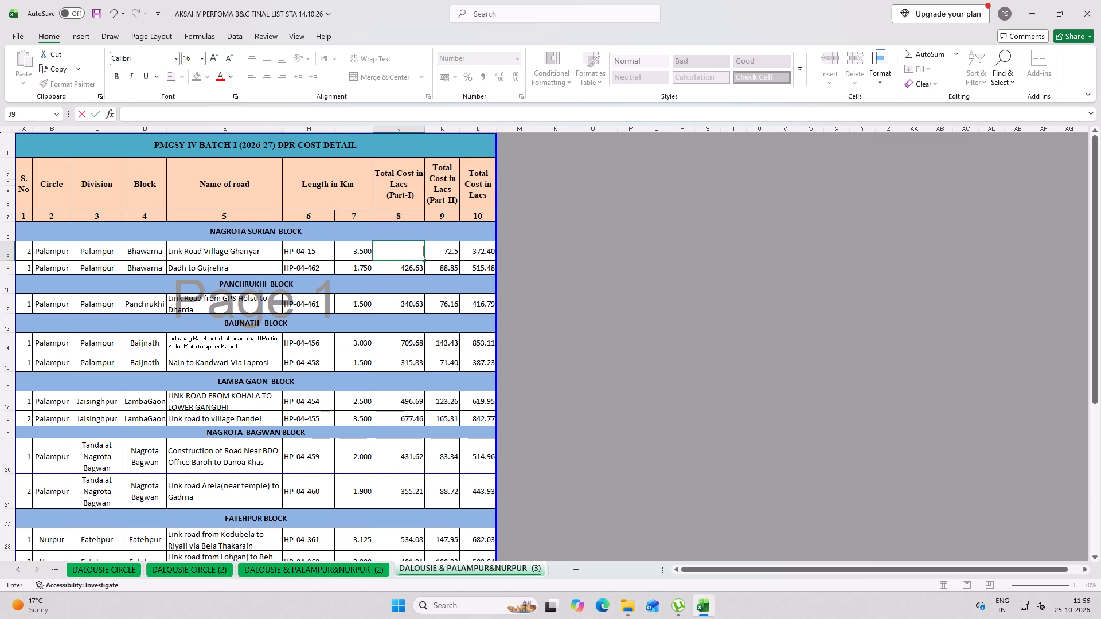
{"action": "type", "text": "782."}
{"action": "type", "text": "75"}
{"action": "key", "text": "Right"}
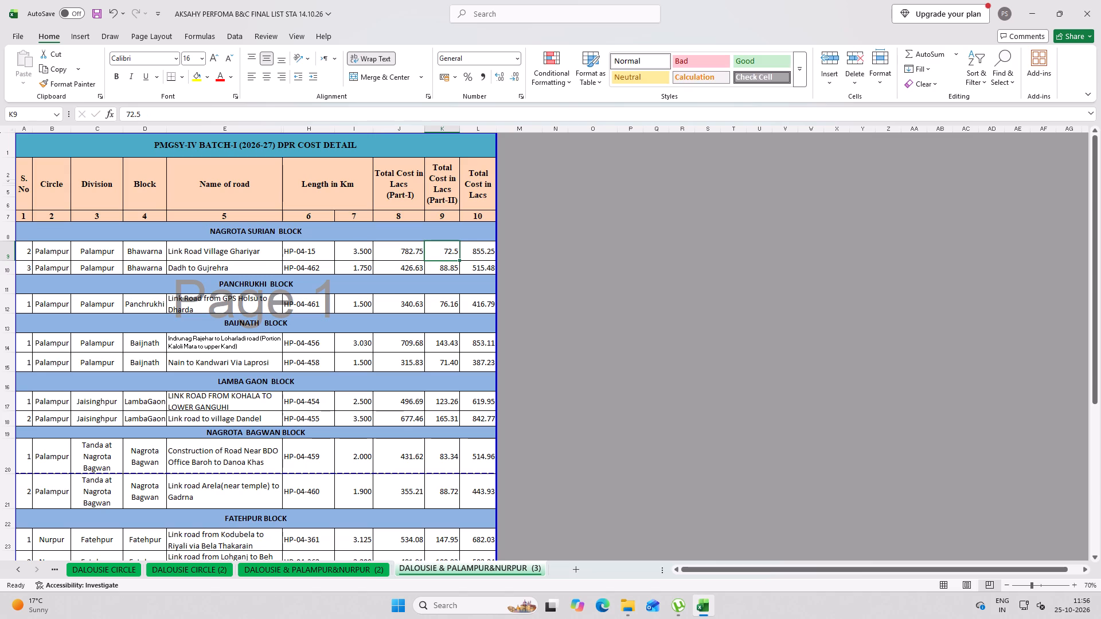
{"action": "key", "text": "BackSpace"}
{"action": "type", "text": "161.21"}
{"action": "key", "text": "Return"}
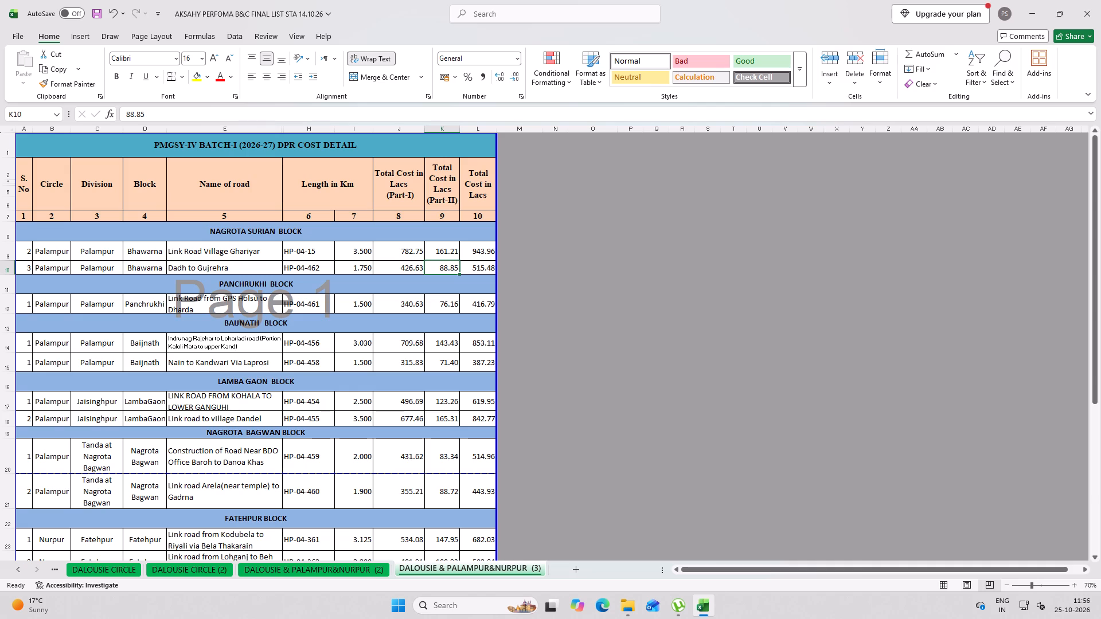
{"action": "double_click", "coordinate": [485, 250]}
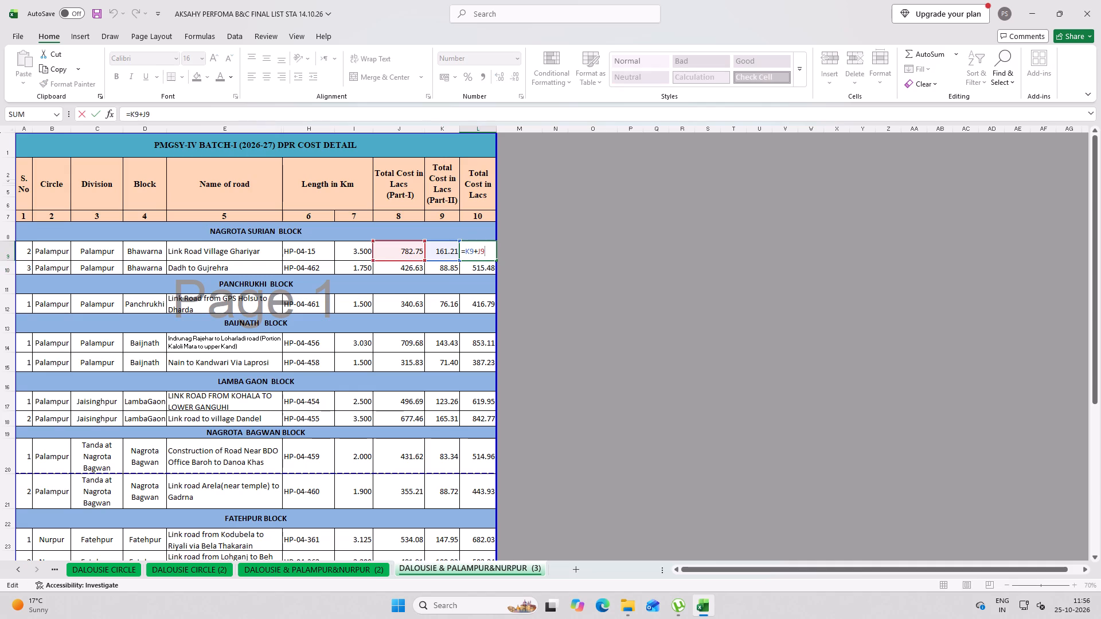
{"action": "key", "text": "Return"}
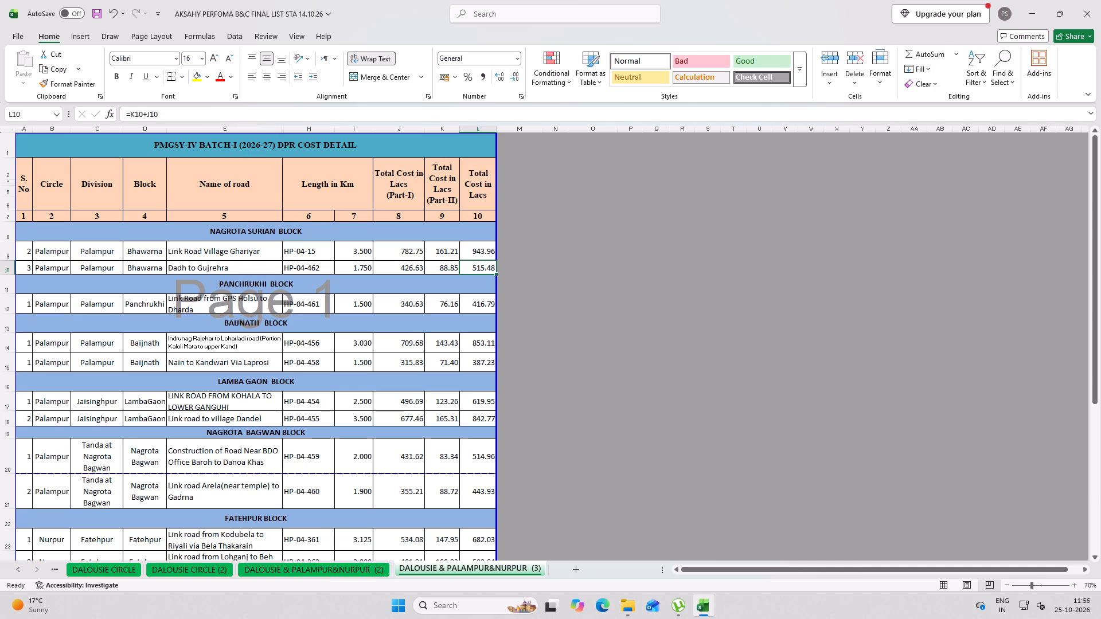
Delete the entire Dadh to Gujrehra row under the NAGROTA SURIAN BLOCK heading.
{"action": "left_click", "coordinate": [3, 264]}
{"action": "key", "text": "ctrl+minus"}
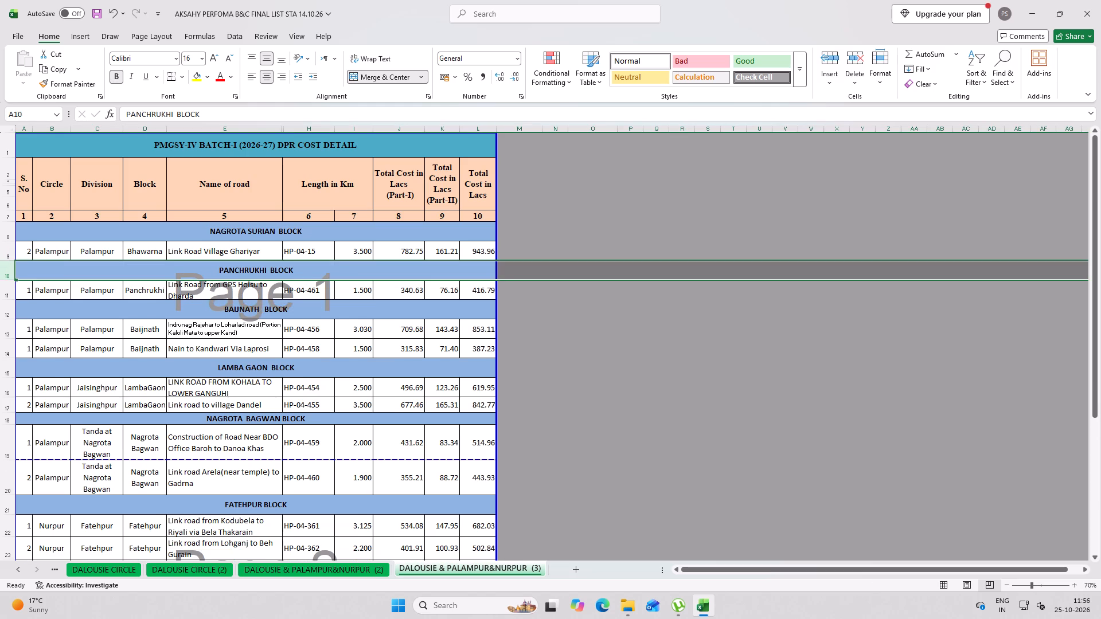
Change the circle in the Link Road Village Ghariyar row to Dehra.
{"action": "left_click", "coordinate": [58, 240]}
{"action": "left_click", "coordinate": [65, 259]}
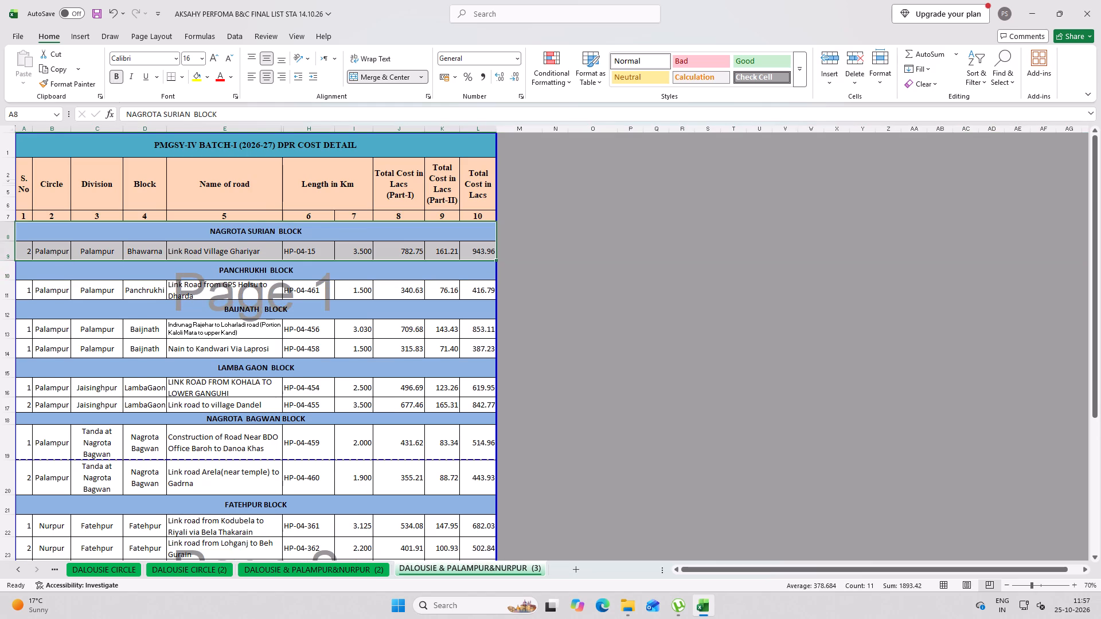
{"action": "left_click", "coordinate": [147, 257]}
{"action": "left_click", "coordinate": [44, 248]}
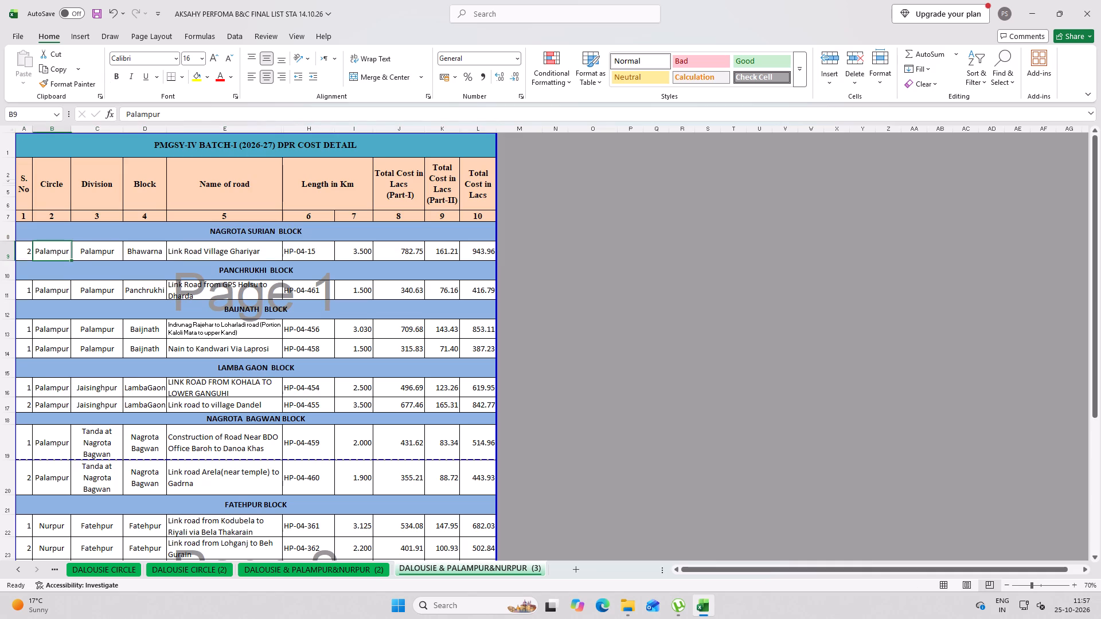
{"action": "key", "text": "BackSpace"}
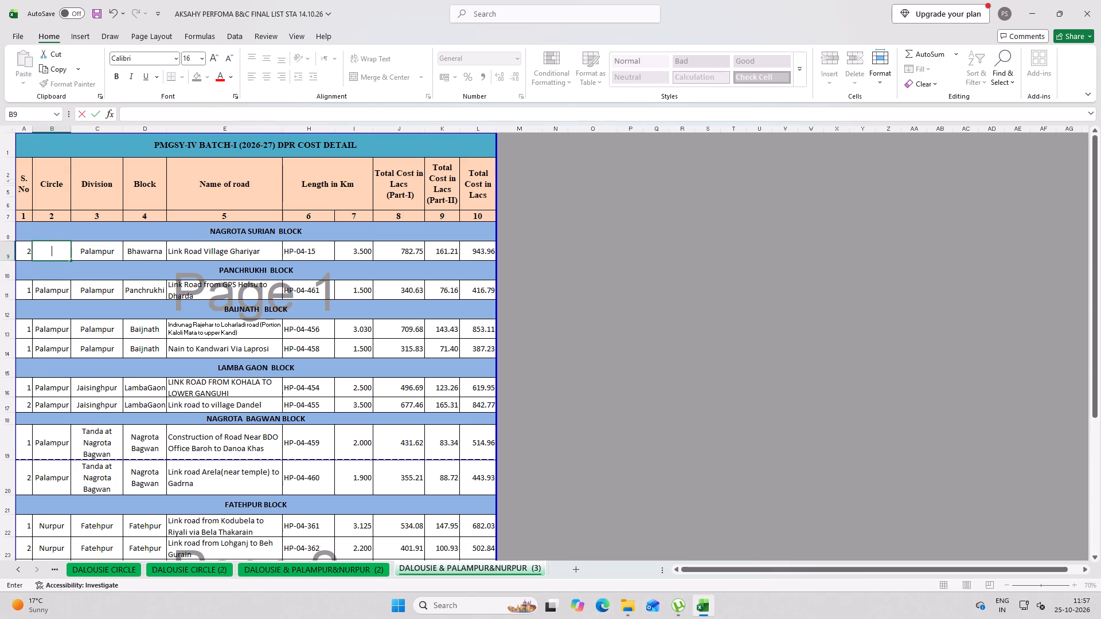
{"action": "key", "text": "d"}
{"action": "type", "text": "hra"}
Change the block in the Link Road Village Ghariyar row to Nagrota Surian.
{"action": "left_click", "coordinate": [151, 256]}
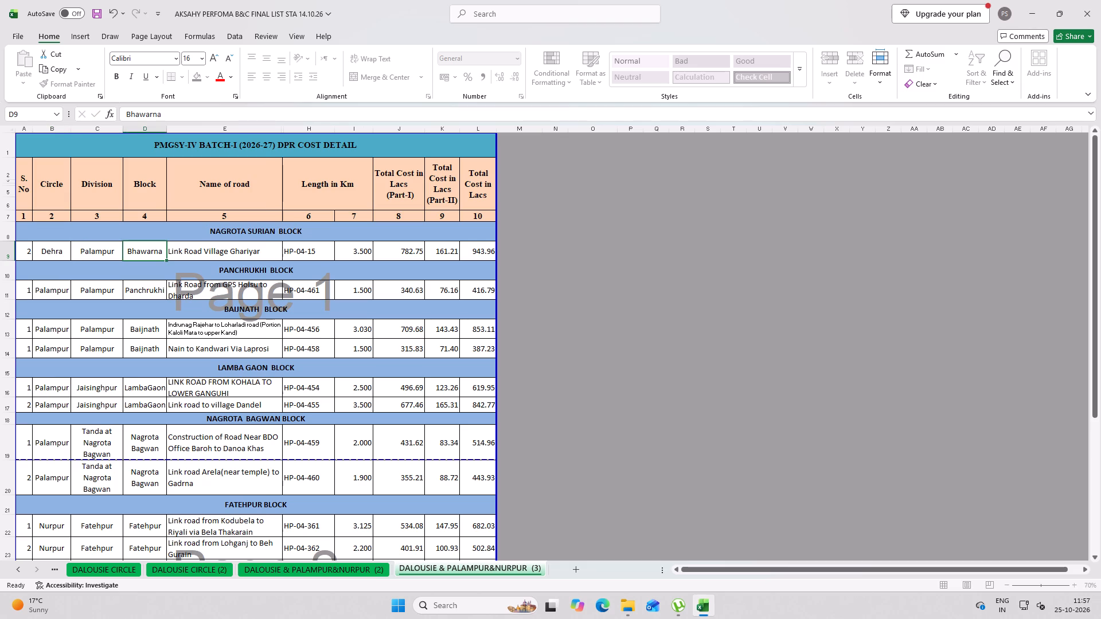
{"action": "key", "text": "BackSpace"}
{"action": "type", "text": "NA"}
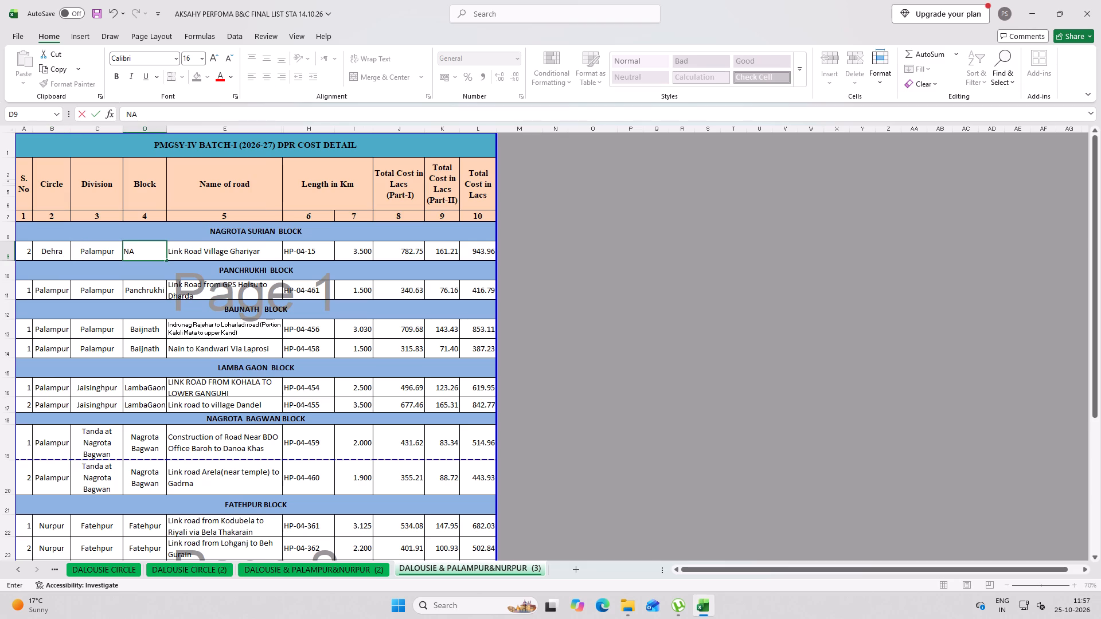
{"action": "key", "text": "BackSpace"}
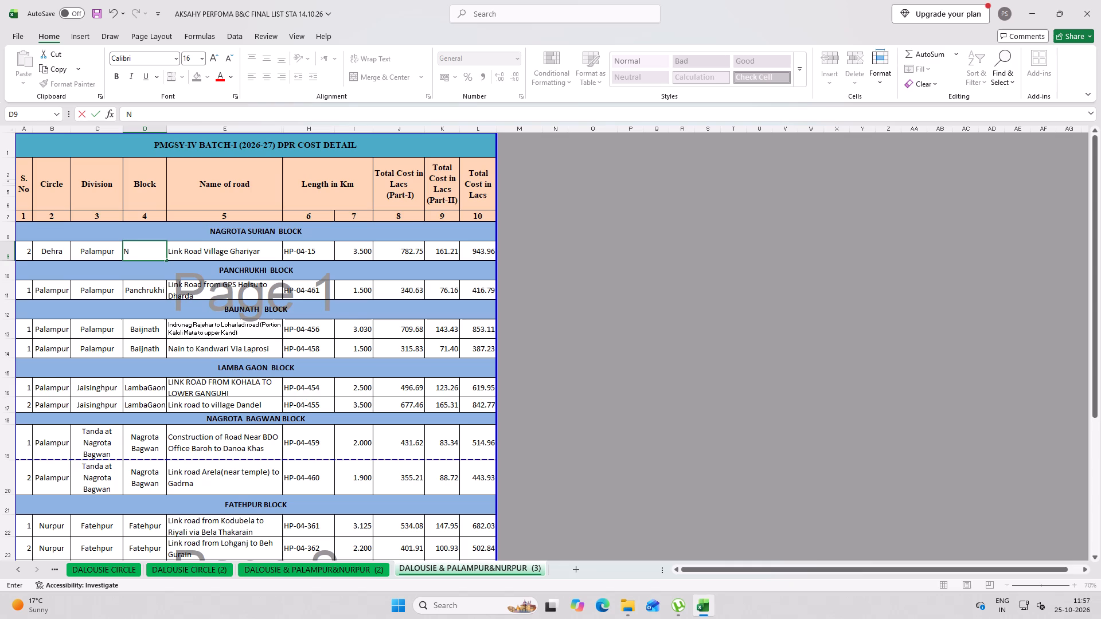
{"action": "type", "text": "agrota Surian"}
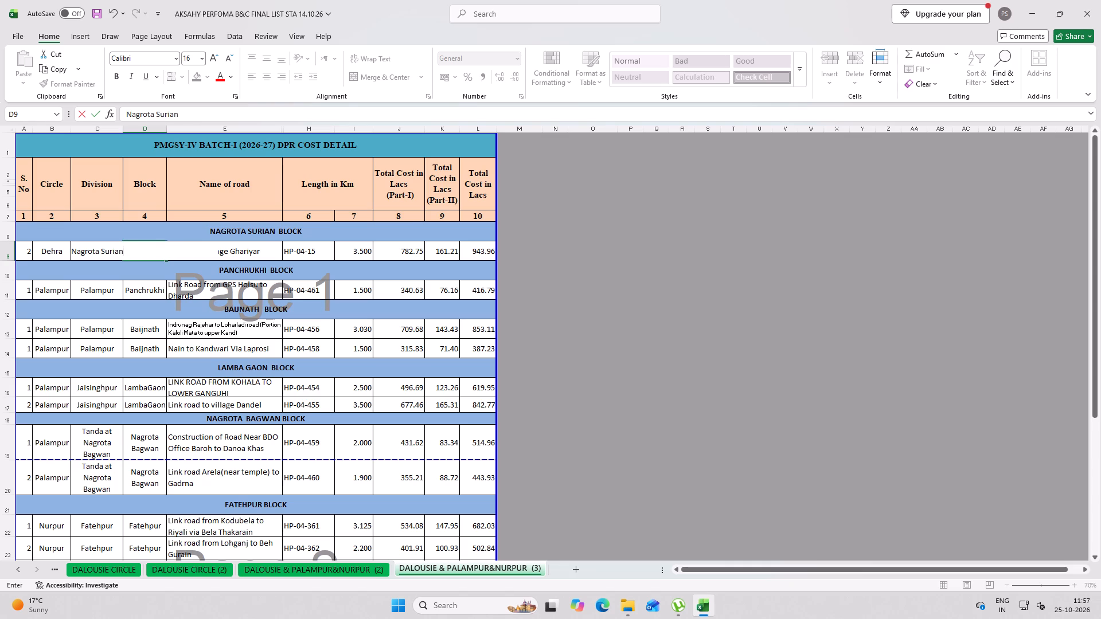
{"action": "left_click", "coordinate": [209, 376]}
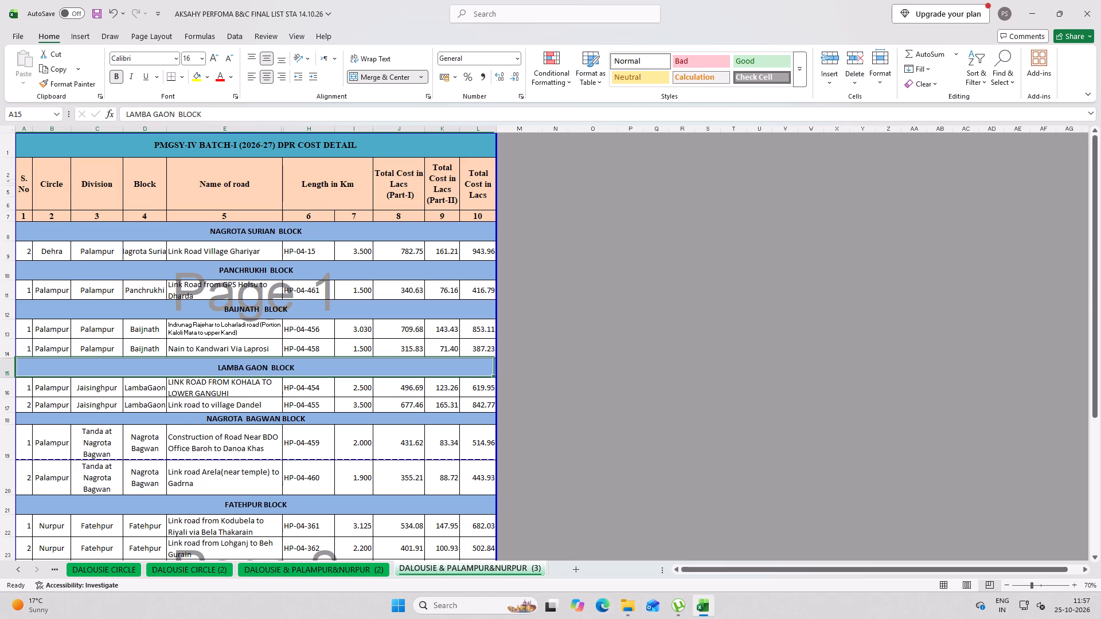
Widen the Block column slightly so the full name Nagrota Surian fits on one line.
{"action": "left_click_drag", "start_coordinate": [164, 128], "coordinate": [180, 131]}
{"action": "left_click", "coordinate": [208, 258]}
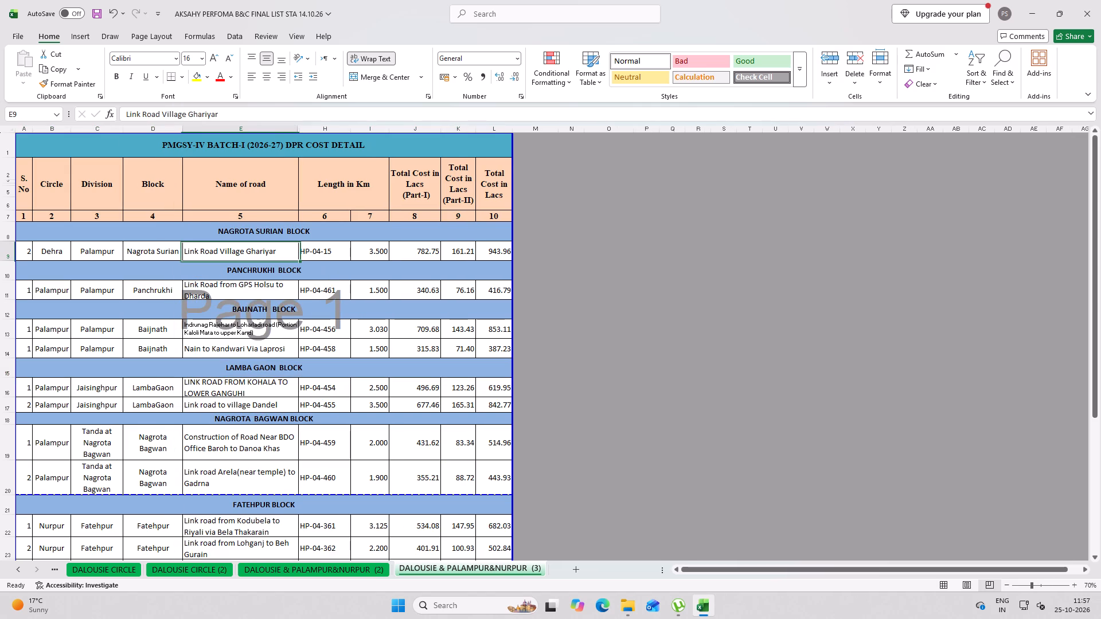
{"action": "left_click", "coordinate": [343, 256]}
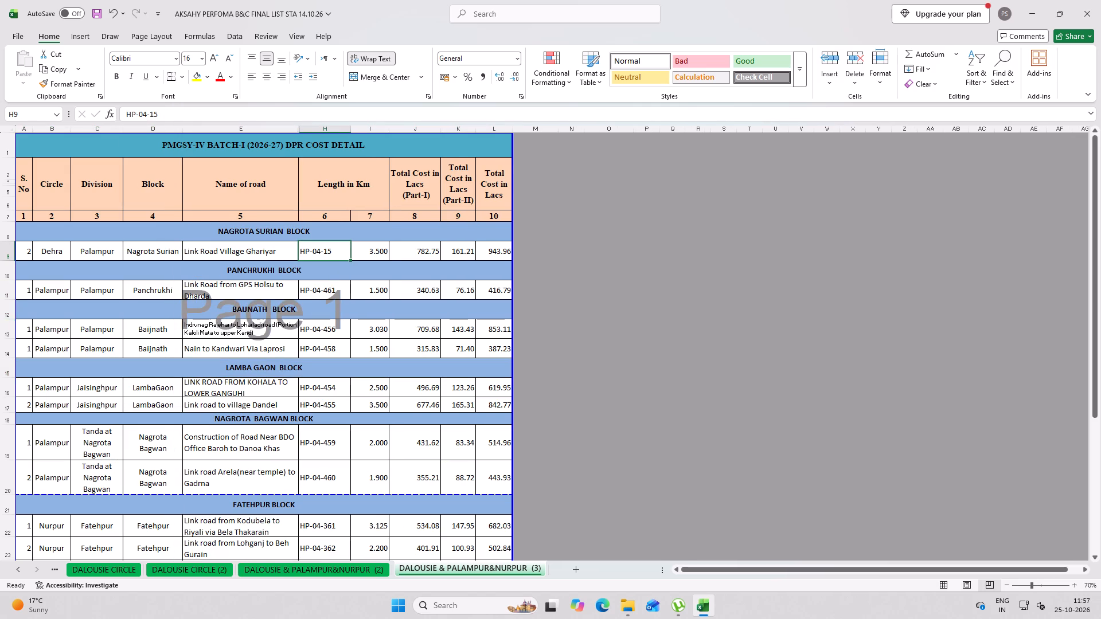
Delete all rows from the BAIJNATH BLOCK heading down to the Link Road from Hariyan to Chanhiala row.
{"action": "left_click_drag", "start_coordinate": [9, 306], "coordinate": [0, 574]}
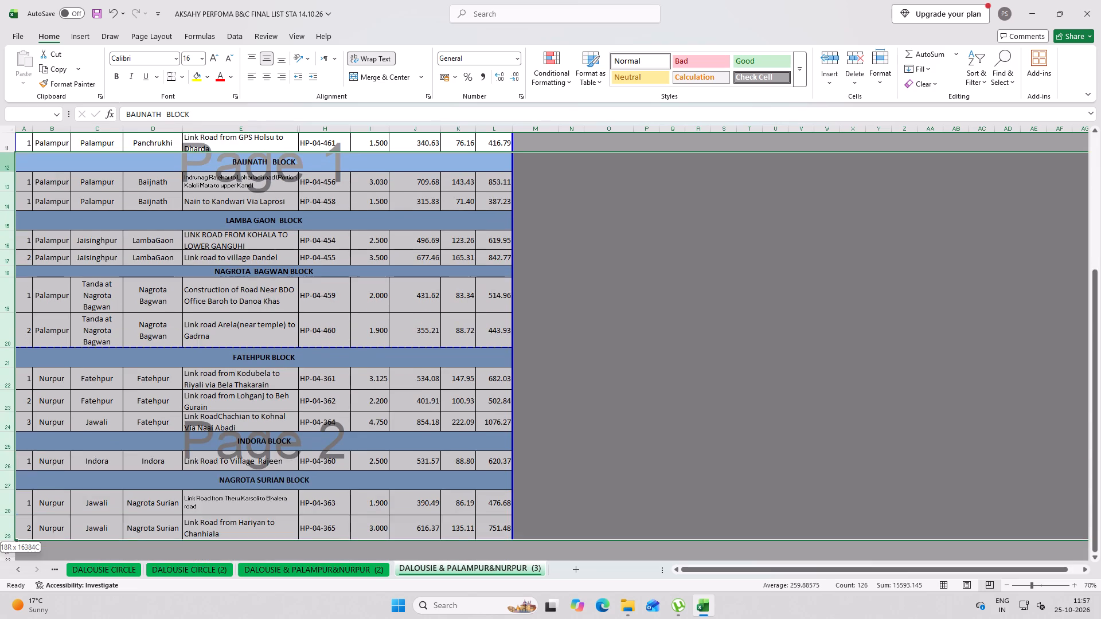
{"action": "left_click_drag", "start_coordinate": [0, 574], "coordinate": [17, 539]}
{"action": "key", "text": "ctrl+minus"}
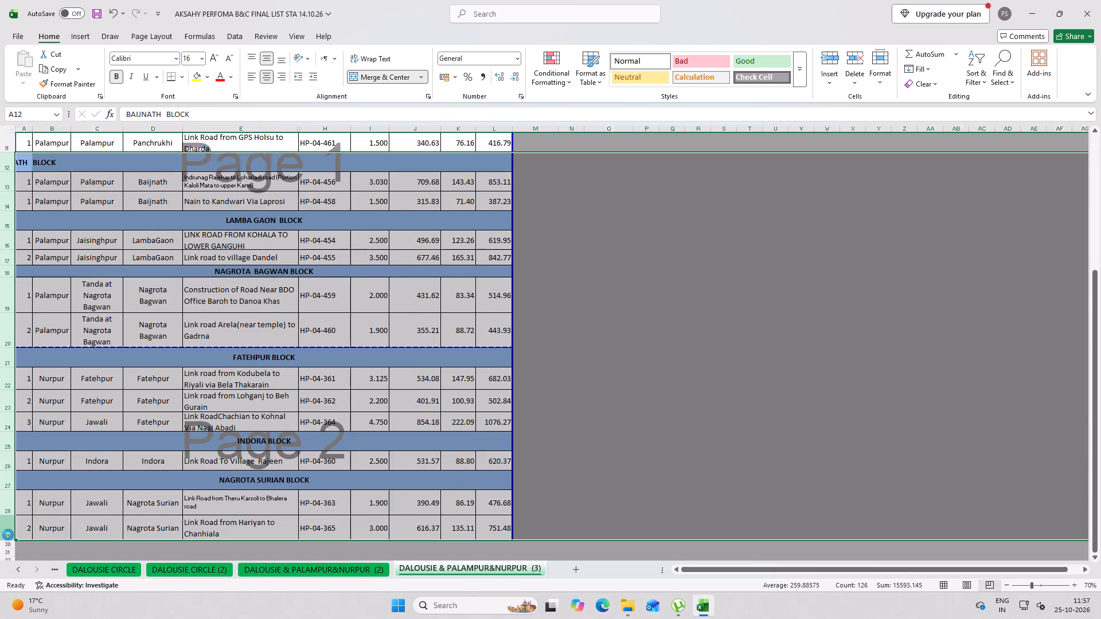
{"action": "left_click", "coordinate": [259, 476]}
{"action": "scroll", "coordinate": [260, 364], "scroll_direction": "up", "scroll_amount": 5}
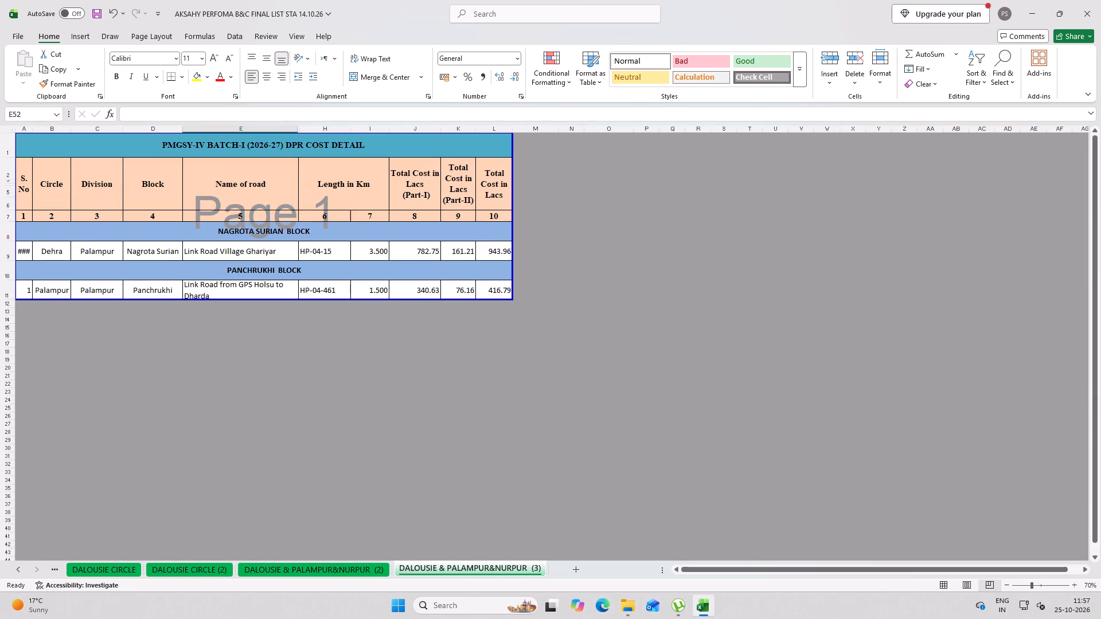
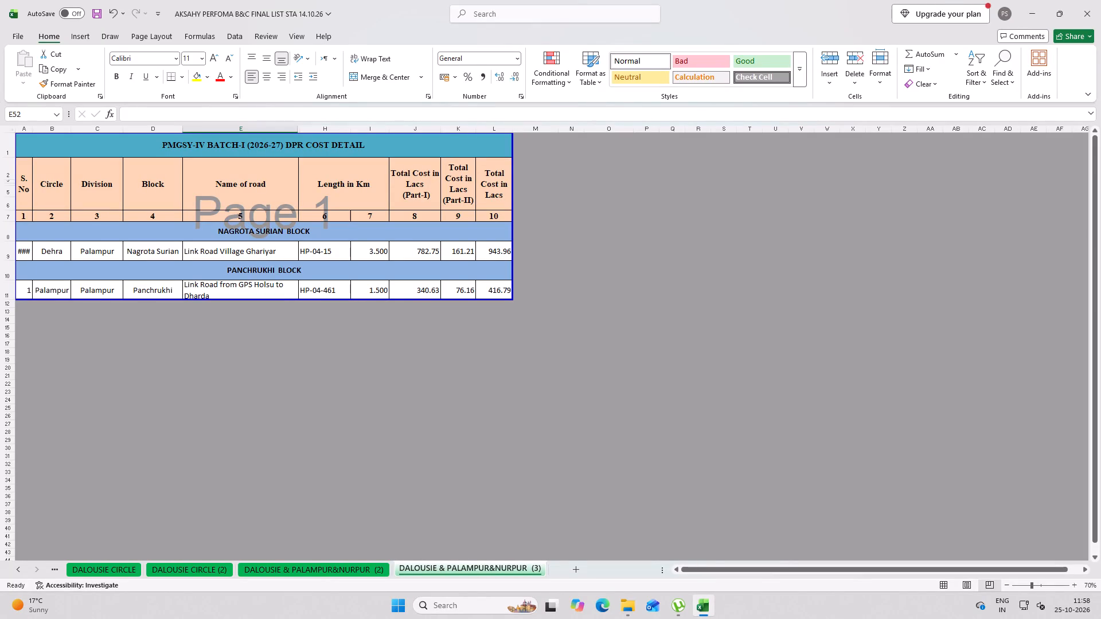
Set the serial number in the Link Road Village Ghariyar row to 1.
{"action": "left_click", "coordinate": [38, 251]}
{"action": "left_click", "coordinate": [26, 256]}
{"action": "key", "text": "1"}
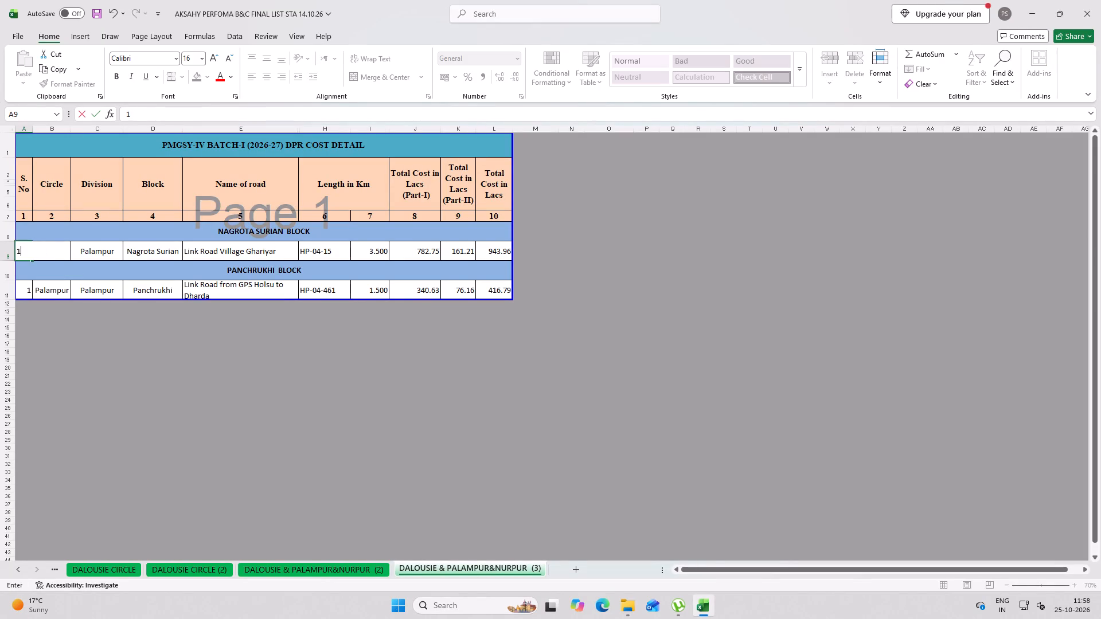
{"action": "left_click_drag", "start_coordinate": [161, 314], "coordinate": [153, 314]}
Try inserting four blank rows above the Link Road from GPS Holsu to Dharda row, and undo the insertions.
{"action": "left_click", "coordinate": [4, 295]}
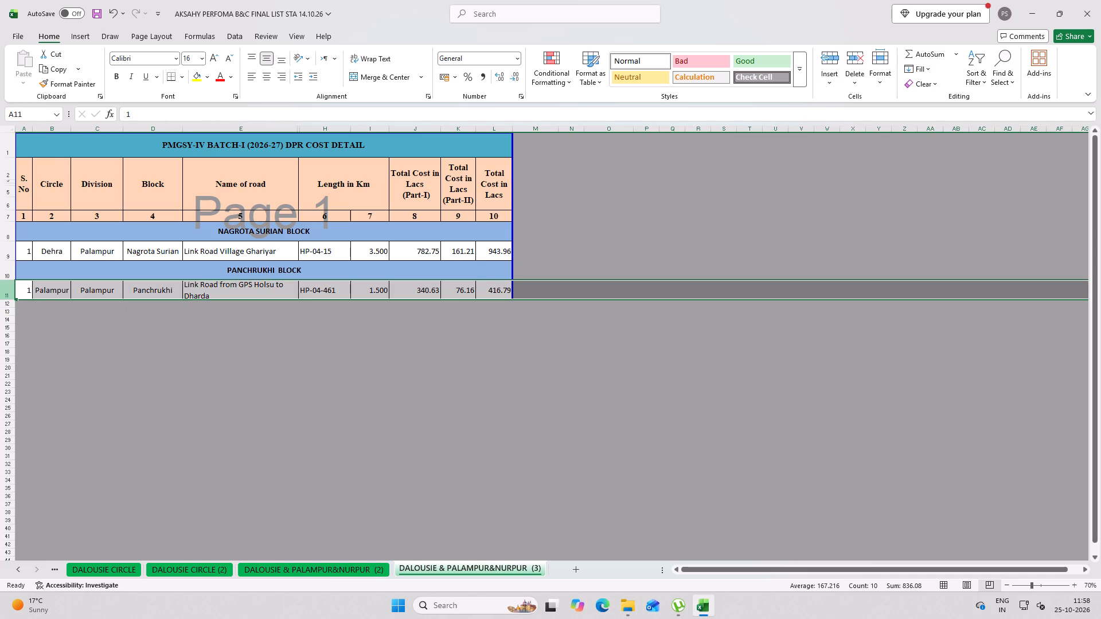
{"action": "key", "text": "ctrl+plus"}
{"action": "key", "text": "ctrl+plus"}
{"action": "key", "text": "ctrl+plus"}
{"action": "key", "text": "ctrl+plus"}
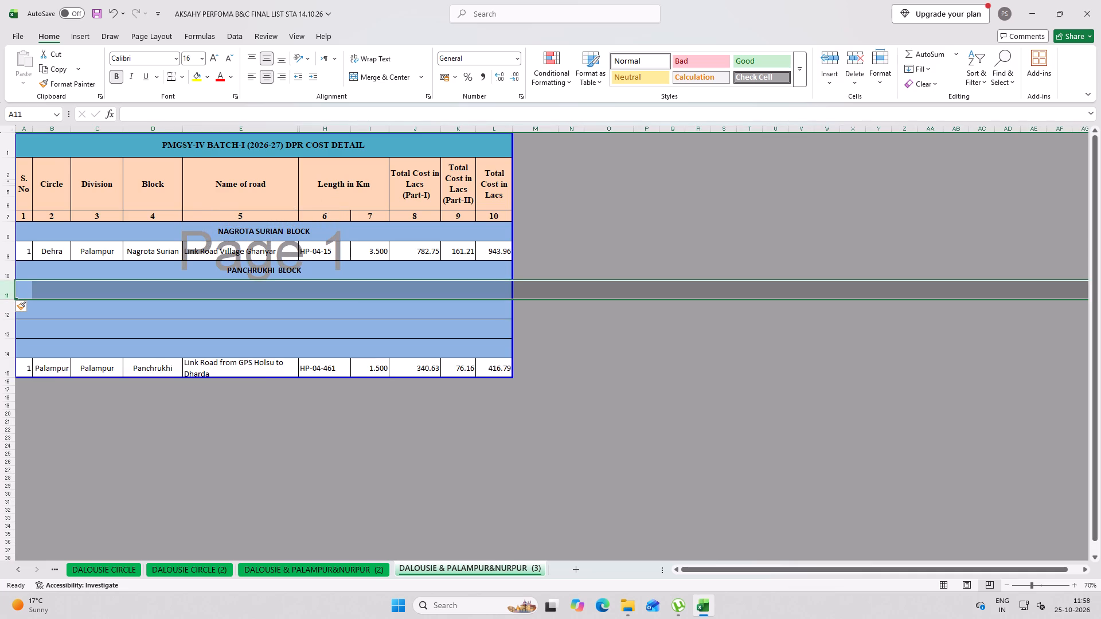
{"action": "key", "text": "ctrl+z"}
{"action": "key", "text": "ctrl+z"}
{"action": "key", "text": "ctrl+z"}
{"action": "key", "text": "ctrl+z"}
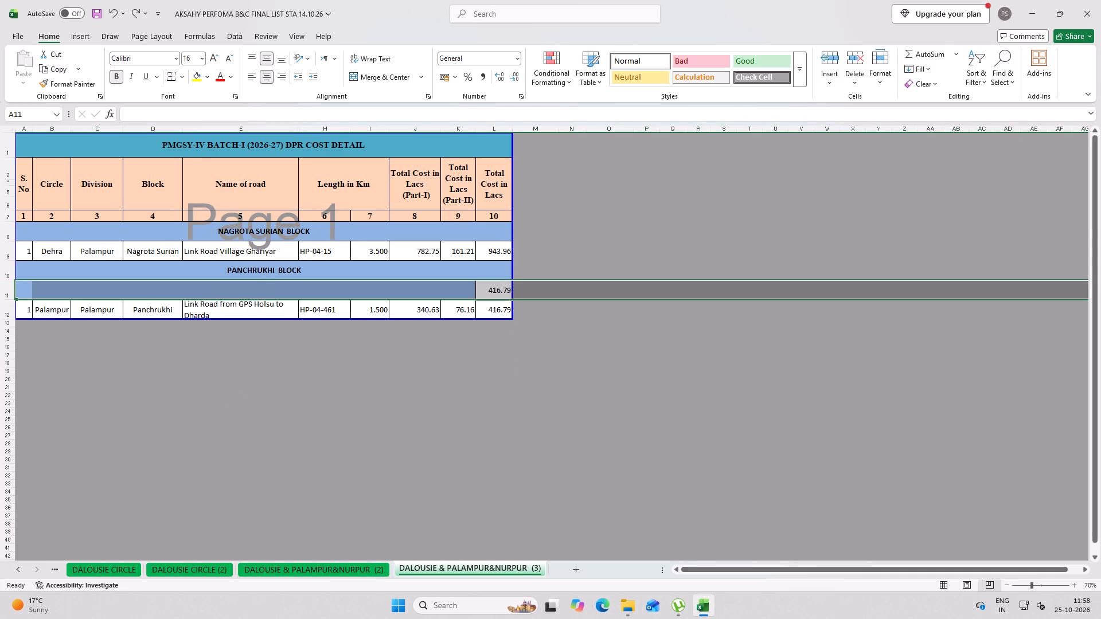
Insert one blank row between the PANCHRUKHI BLOCK heading and the Link Road from GPS Holsu to Dharda row.
{"action": "left_click_drag", "start_coordinate": [127, 287], "coordinate": [118, 290]}
{"action": "right_click", "coordinate": [1, 292]}
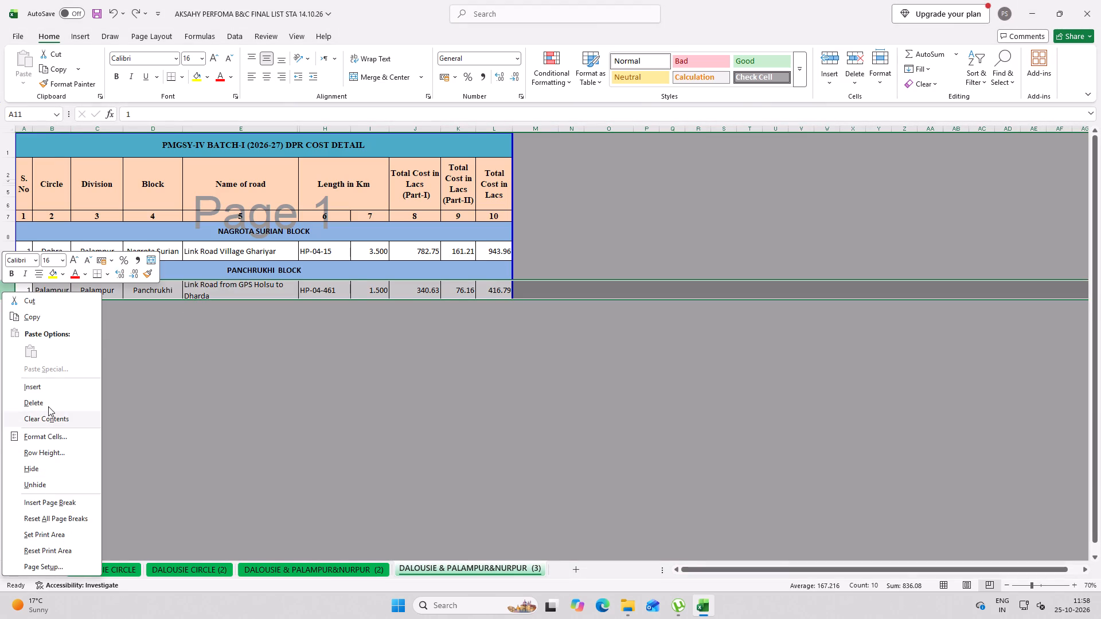
{"action": "left_click", "coordinate": [48, 391]}
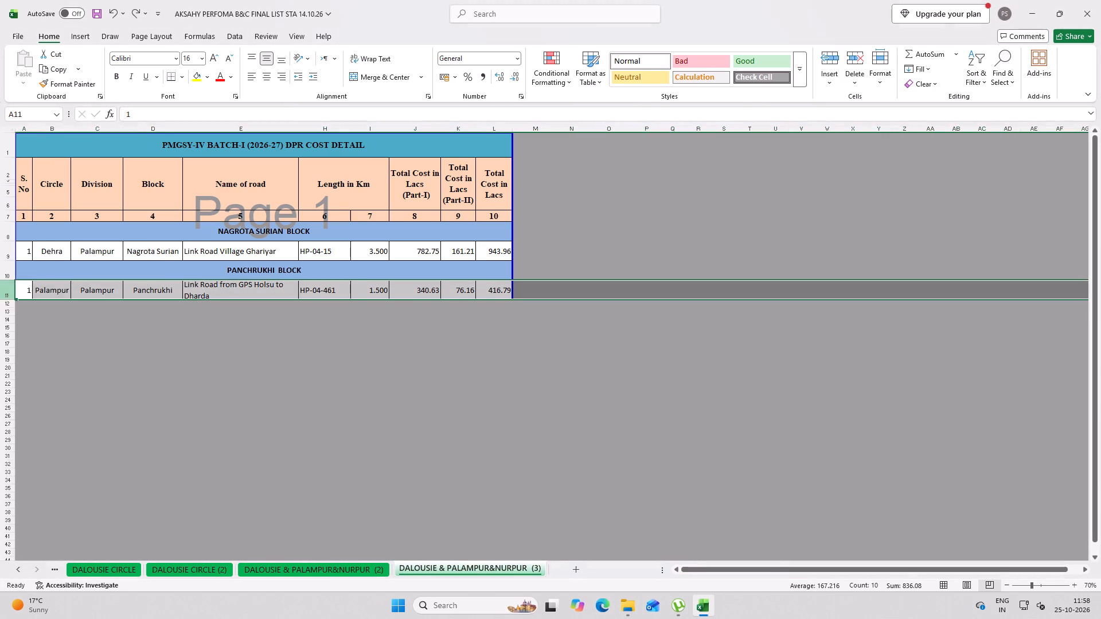
Copy the formatting of the Link Road from GPS Holsu to Dharda row onto the blank row above it.
{"action": "left_click", "coordinate": [44, 351]}
{"action": "left_click_drag", "start_coordinate": [32, 308], "coordinate": [405, 276]}
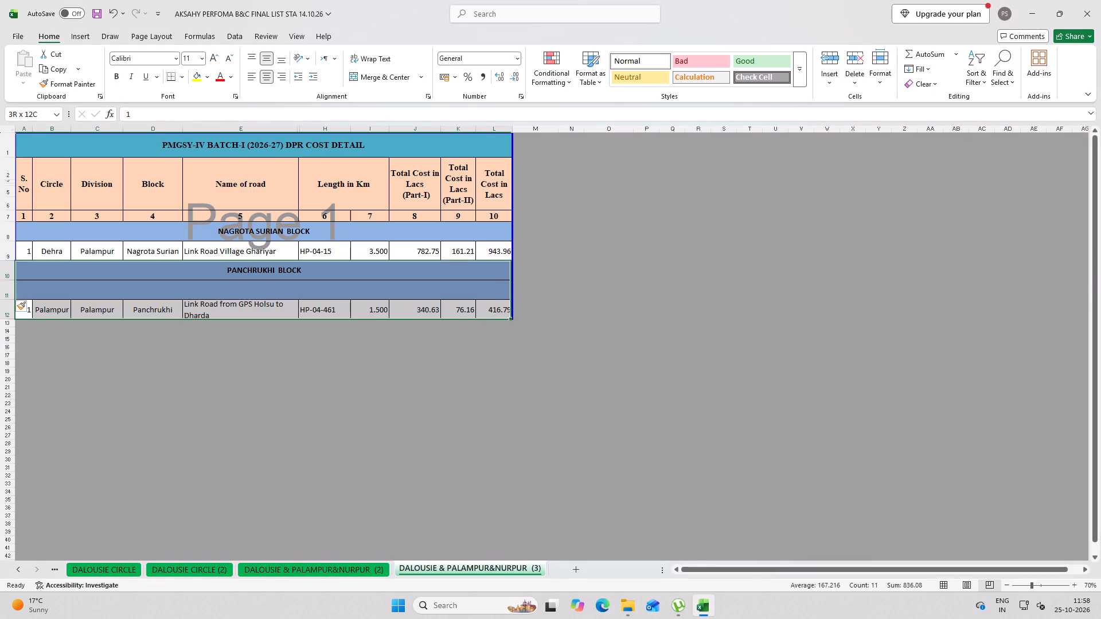
{"action": "left_click_drag", "start_coordinate": [405, 276], "coordinate": [482, 310]}
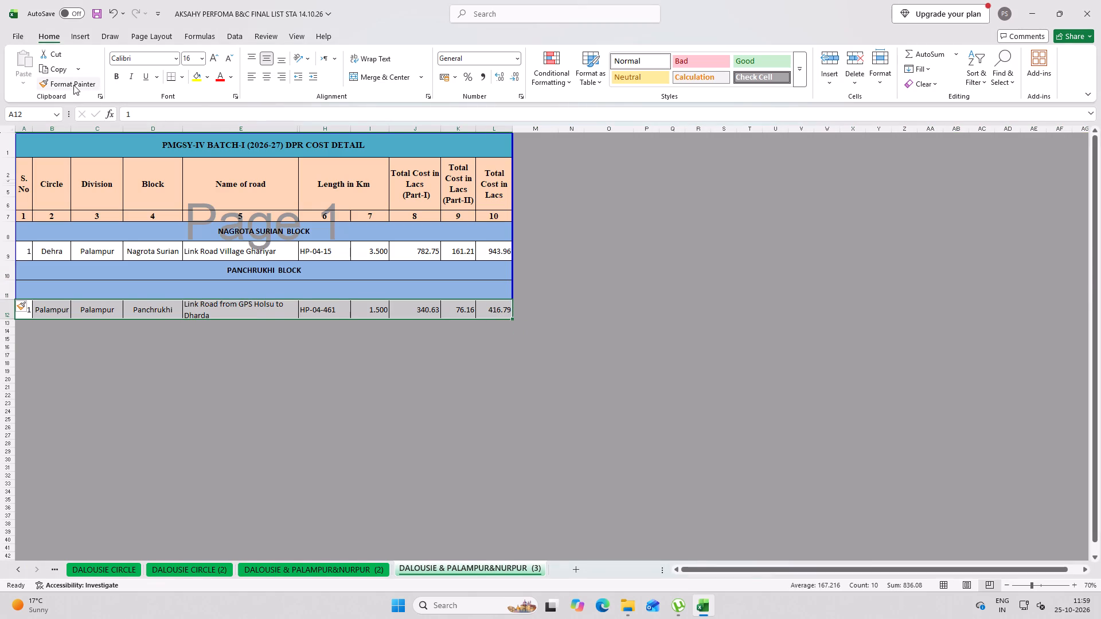
{"action": "left_click", "coordinate": [68, 85]}
{"action": "left_click", "coordinate": [45, 287]}
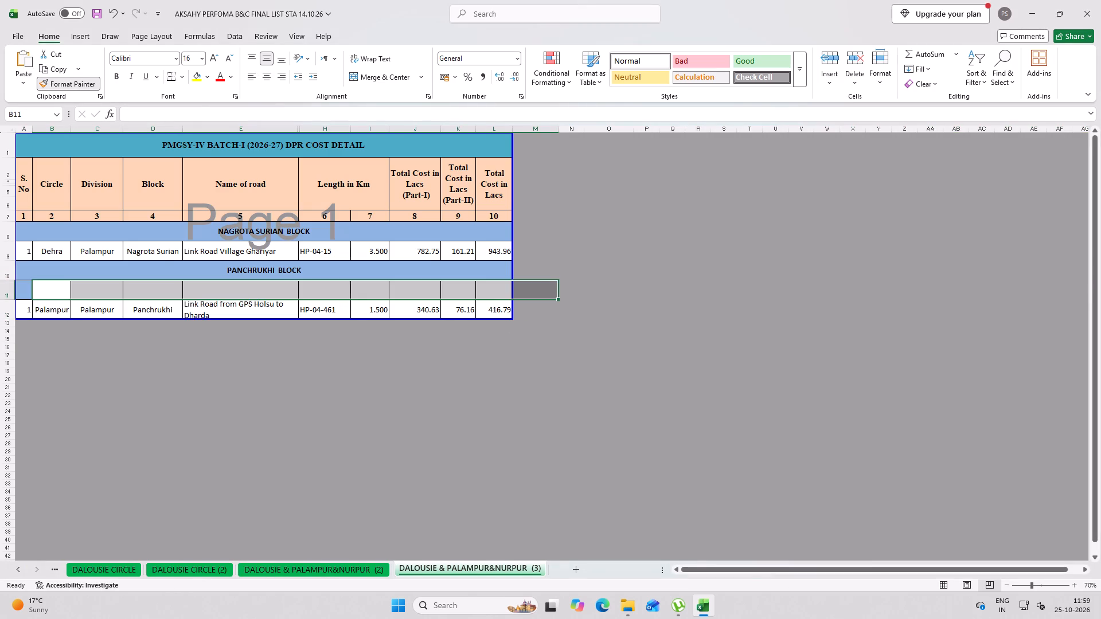
{"action": "left_click", "coordinate": [45, 303]}
{"action": "left_click", "coordinate": [28, 311]}
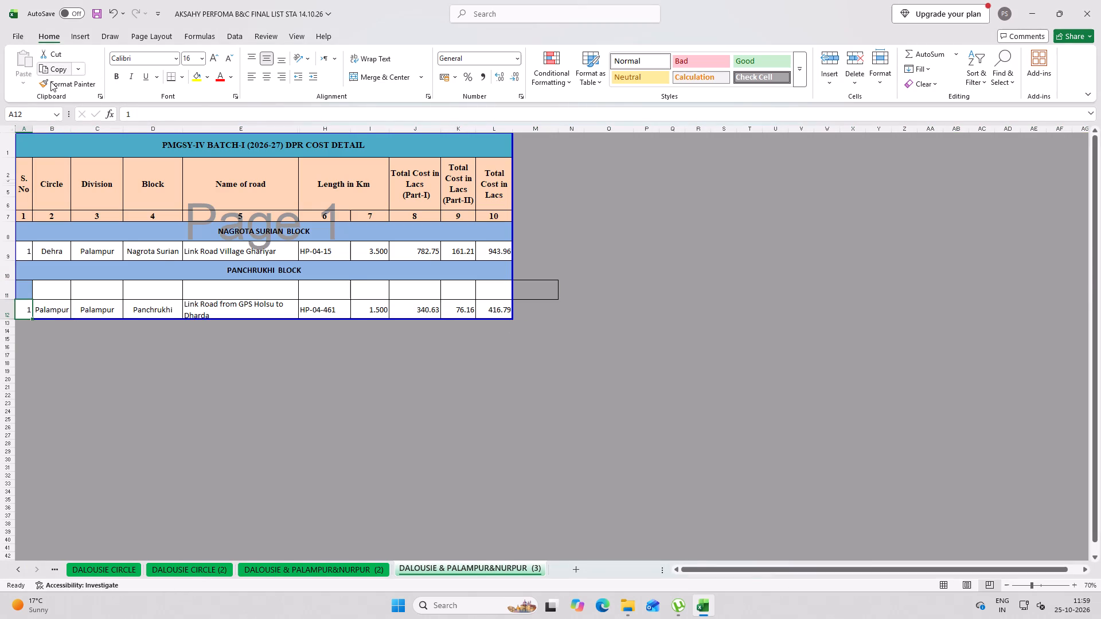
{"action": "left_click", "coordinate": [54, 87]}
{"action": "left_click", "coordinate": [25, 295]}
{"action": "left_click", "coordinate": [58, 305]}
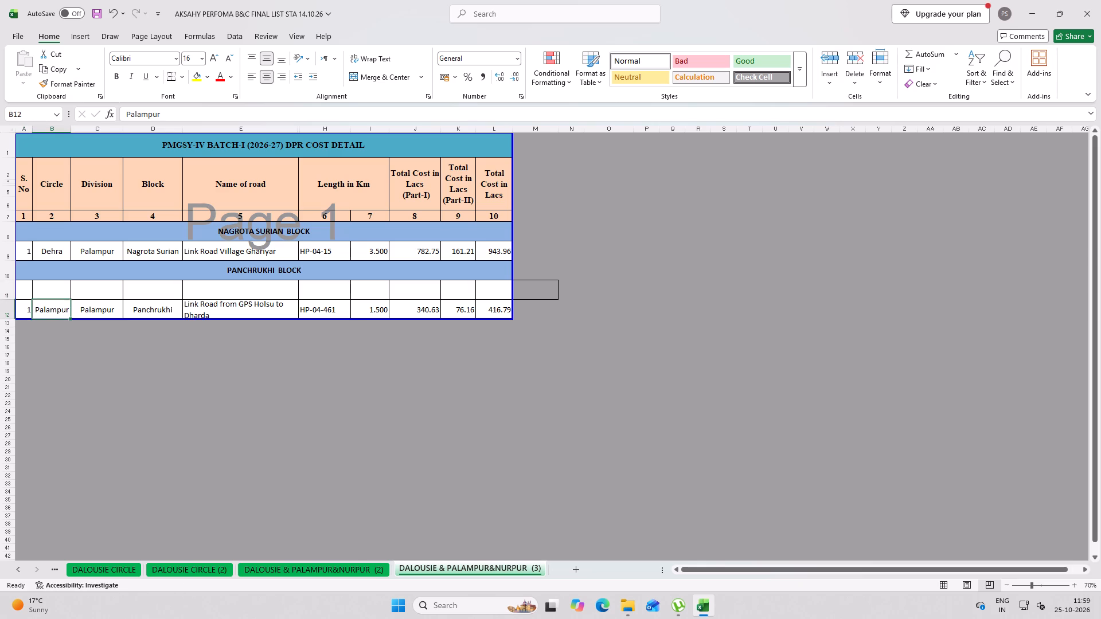
Insert four more blank rows directly below the PANCHRUKHI BLOCK heading.
{"action": "left_click", "coordinate": [13, 293]}
{"action": "key", "text": "ctrl+plus"}
{"action": "key", "text": "ctrl+plus"}
{"action": "key", "text": "ctrl+plus"}
{"action": "key", "text": "ctrl+plus"}
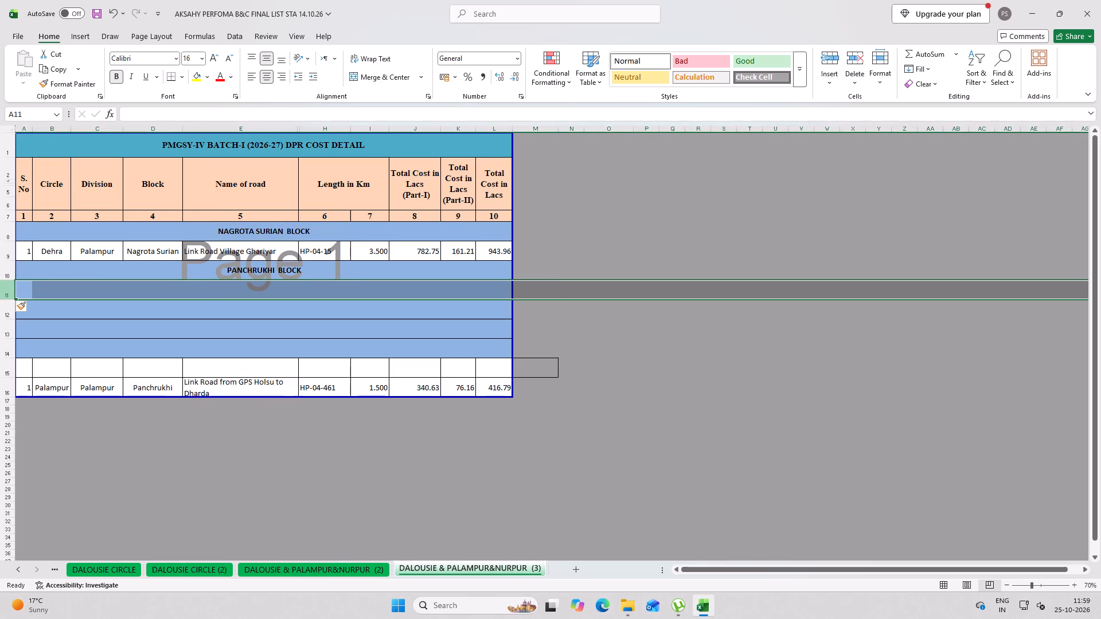
Copy the white, bordered formatting of the existing blank row onto the four new blue rows above it.
{"action": "left_click", "coordinate": [205, 318]}
{"action": "left_click_drag", "start_coordinate": [107, 287], "coordinate": [291, 371]}
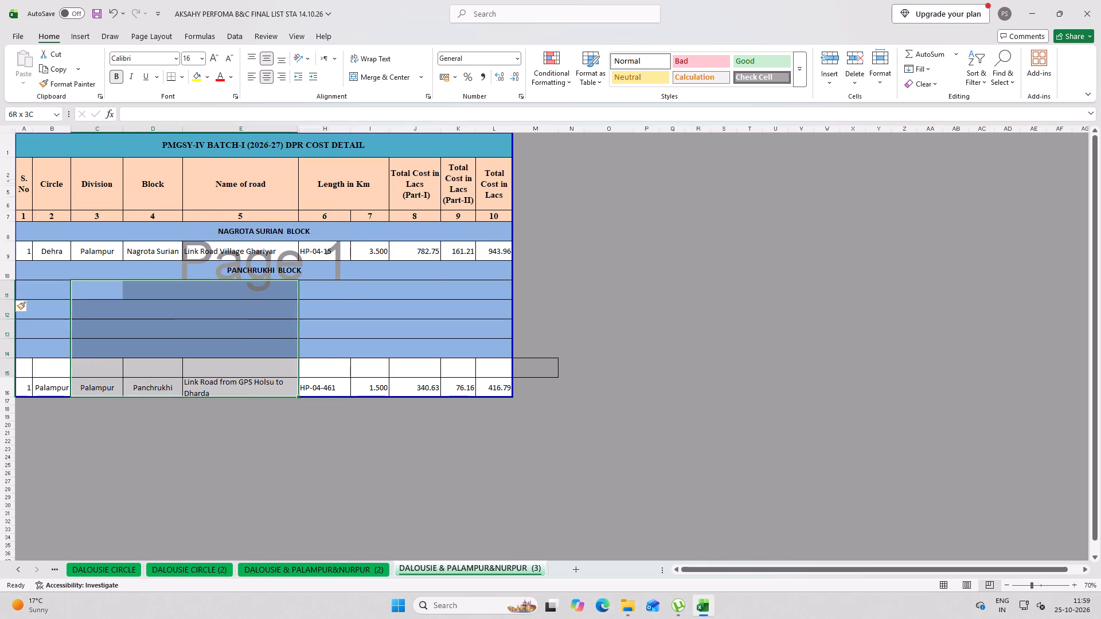
{"action": "left_click_drag", "start_coordinate": [291, 371], "coordinate": [488, 365]}
{"action": "left_click_drag", "start_coordinate": [20, 289], "coordinate": [69, 341]}
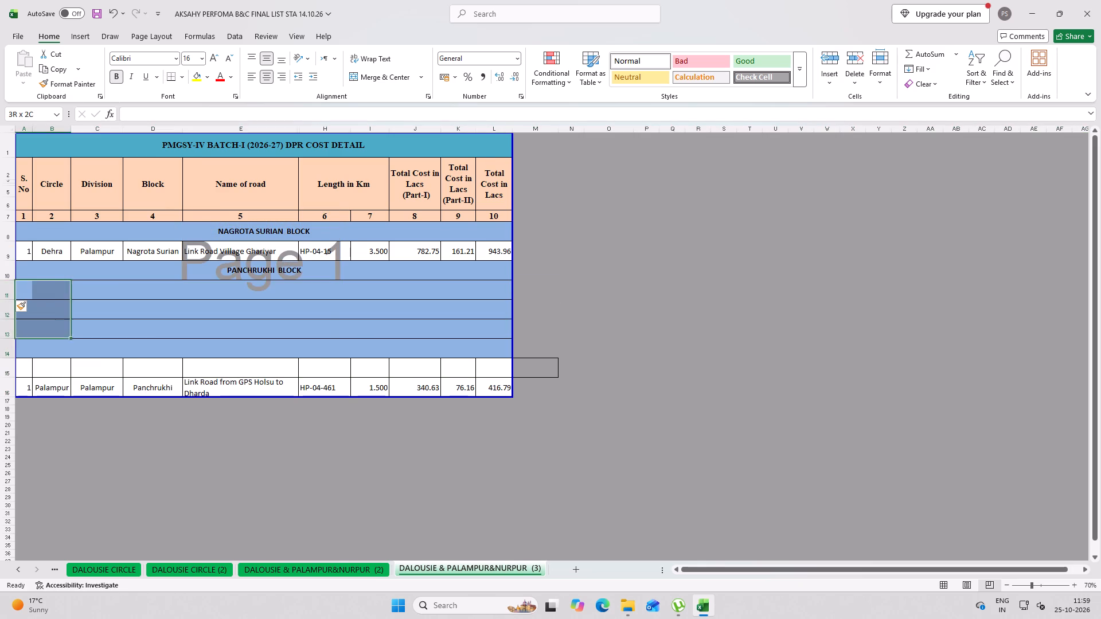
{"action": "left_click_drag", "start_coordinate": [69, 341], "coordinate": [483, 349]}
{"action": "left_click_drag", "start_coordinate": [55, 370], "coordinate": [61, 370]}
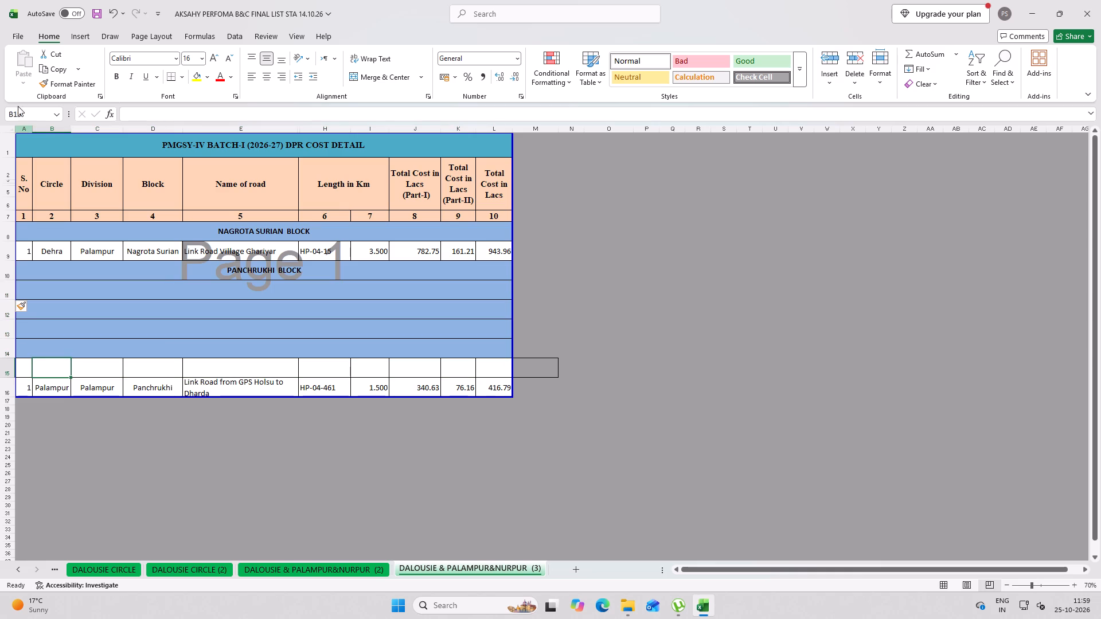
{"action": "left_click", "coordinate": [48, 83]}
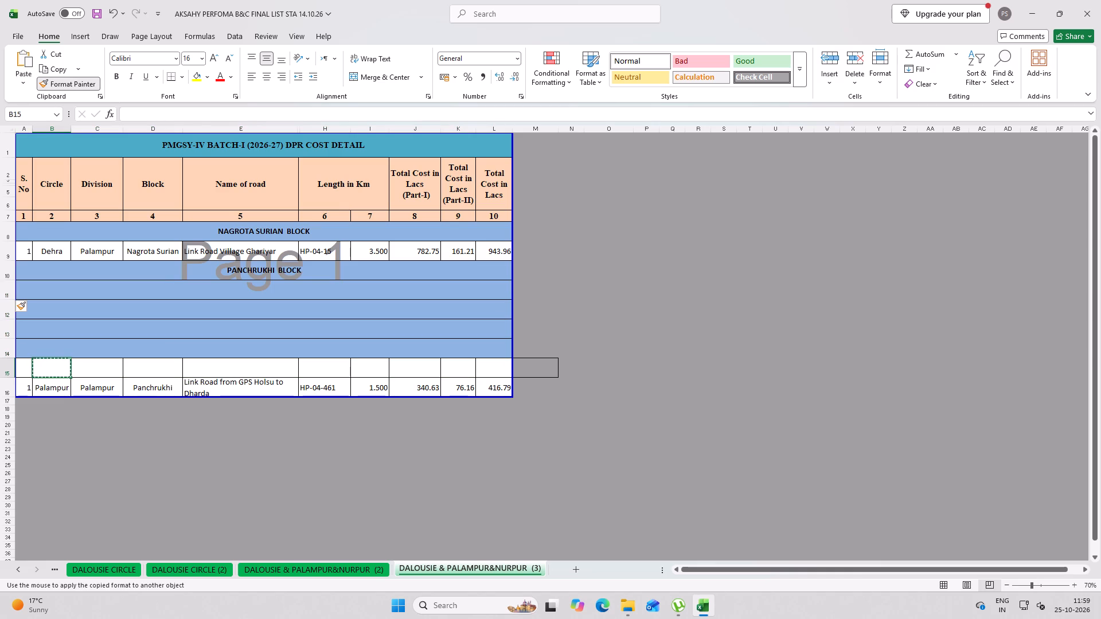
{"action": "left_click_drag", "start_coordinate": [28, 285], "coordinate": [497, 346]}
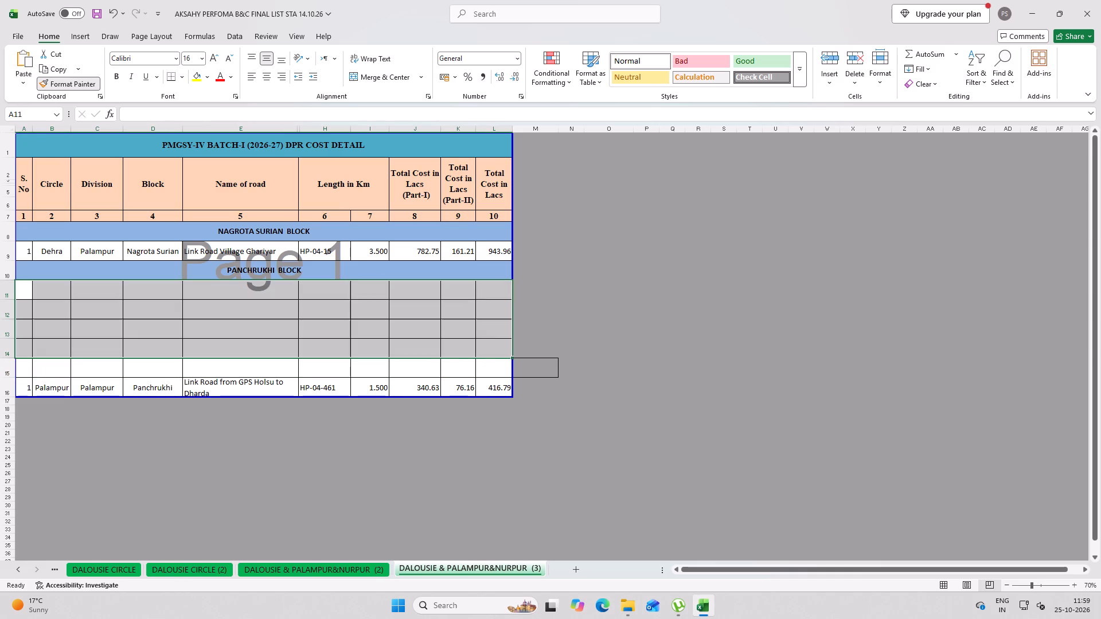
{"action": "left_click", "coordinate": [285, 379]}
{"action": "left_click", "coordinate": [41, 291]}
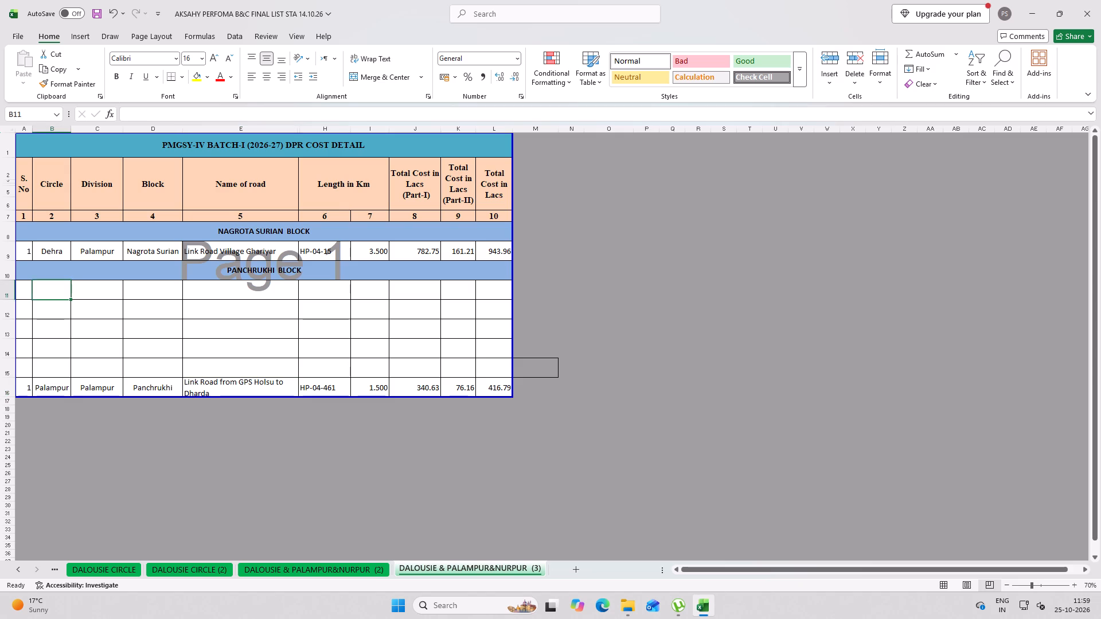
{"action": "left_click", "coordinate": [27, 293]}
Change the PANCHRUKHI BLOCK heading to SALOONI BLOCK.
{"action": "left_click", "coordinate": [269, 271]}
{"action": "left_click", "coordinate": [278, 272]}
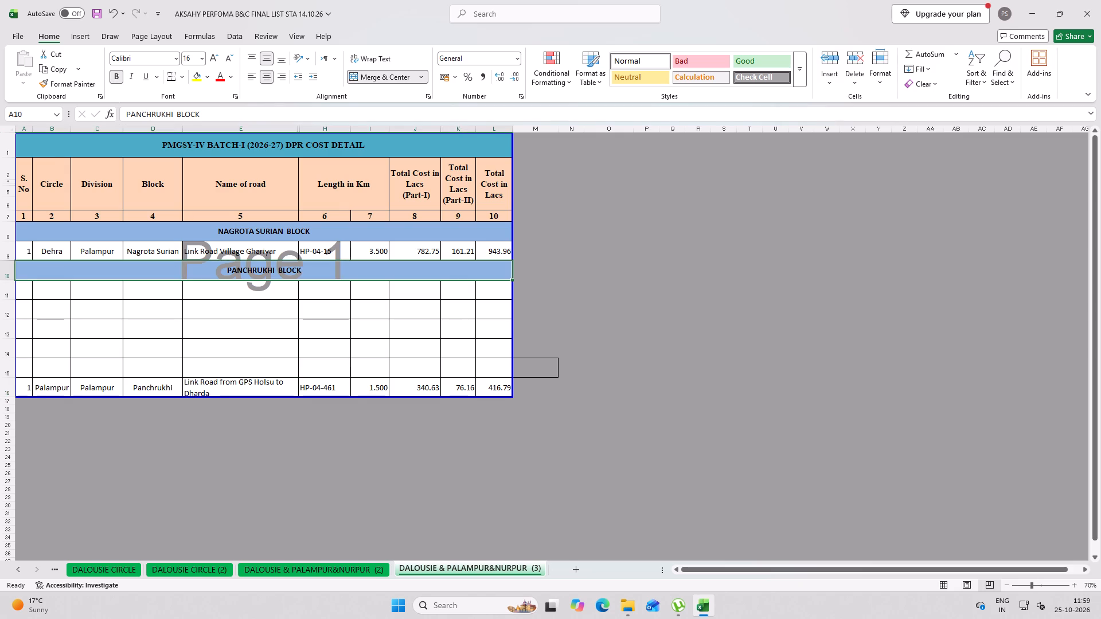
{"action": "left_click", "coordinate": [278, 271]}
{"action": "left_click_drag", "start_coordinate": [173, 114], "coordinate": [40, 113]}
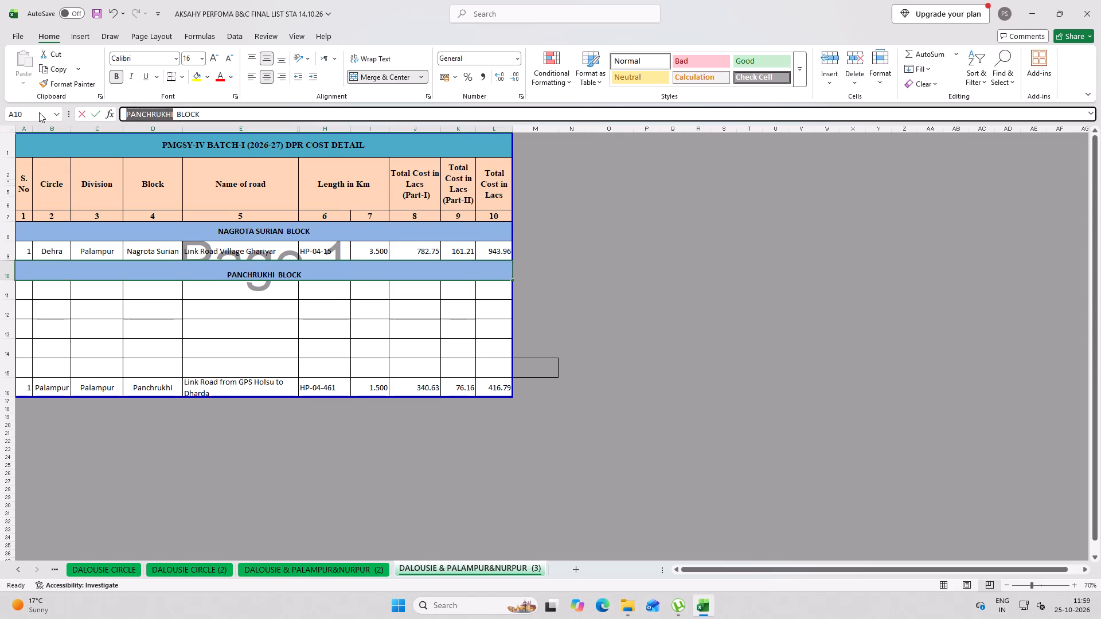
{"action": "key", "text": "BackSpace"}
{"action": "type", "text": "SALOONI"}
{"action": "key", "text": "space"}
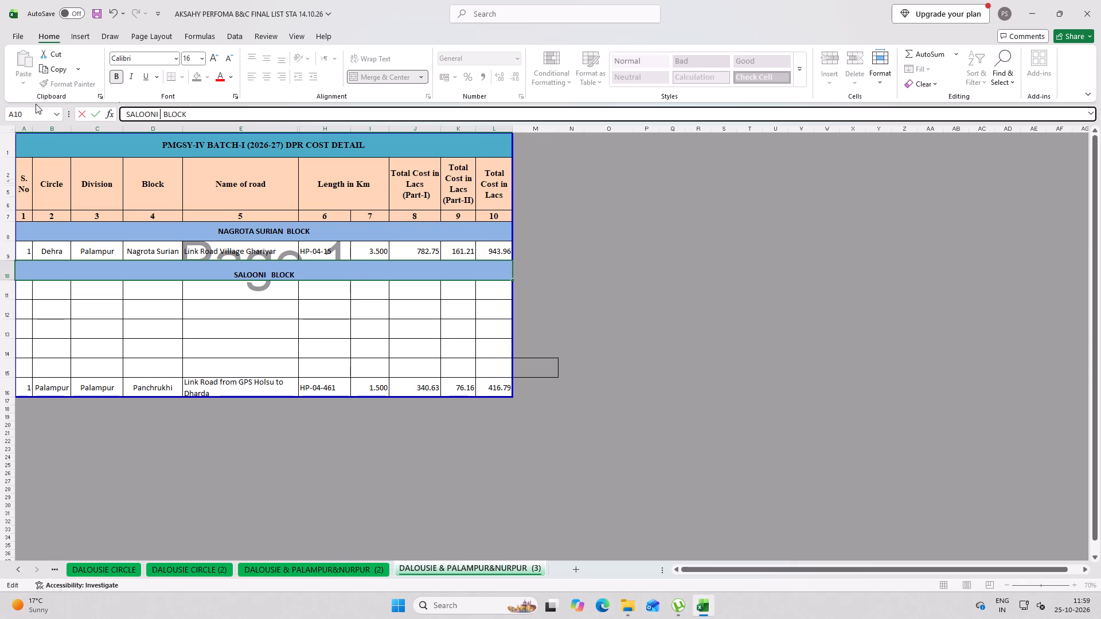
{"action": "left_click", "coordinate": [154, 327]}
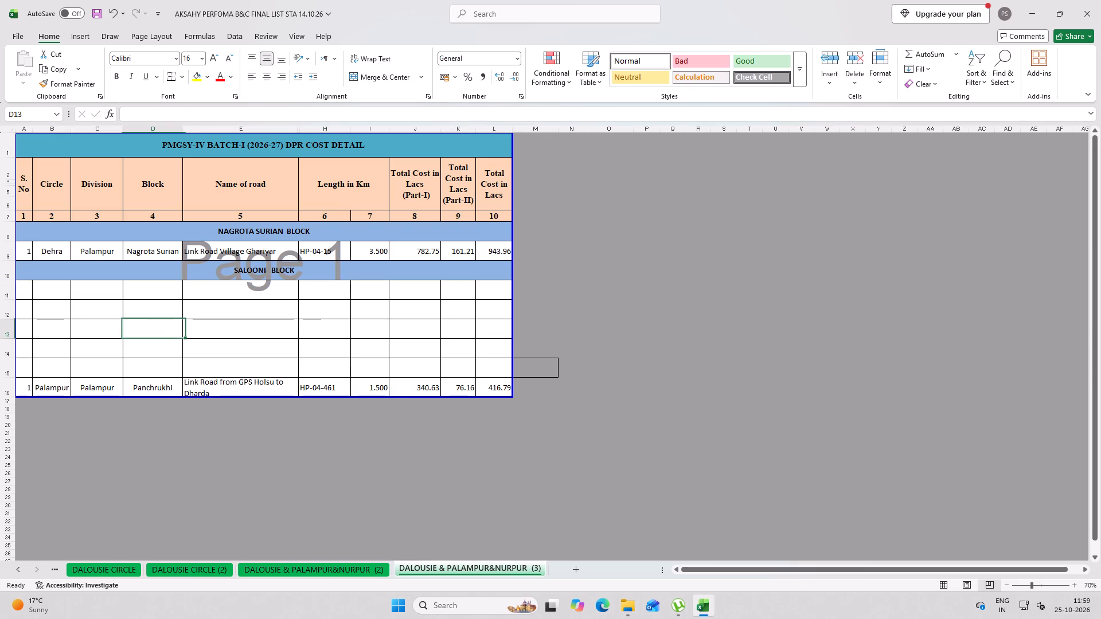
Number the five blank rows under the SALOONI BLOCK heading from 1 to 5 in the S. No column.
{"action": "left_click", "coordinate": [32, 291]}
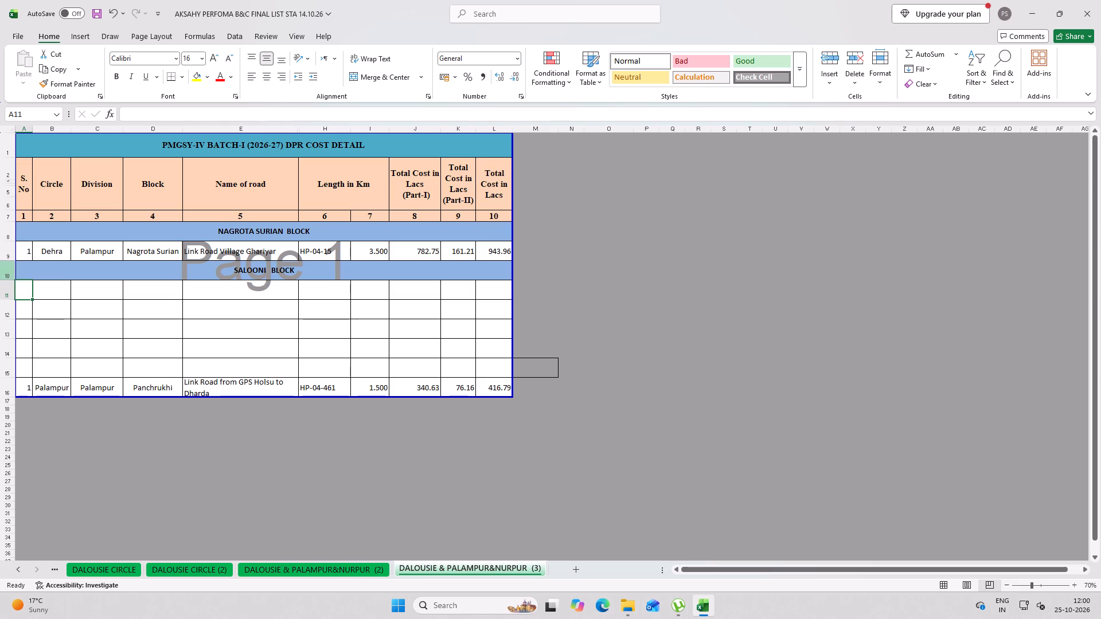
{"action": "key", "text": "1"}
{"action": "key", "text": "Down"}
{"action": "left_click_drag", "start_coordinate": [96, 293], "coordinate": [253, 329]}
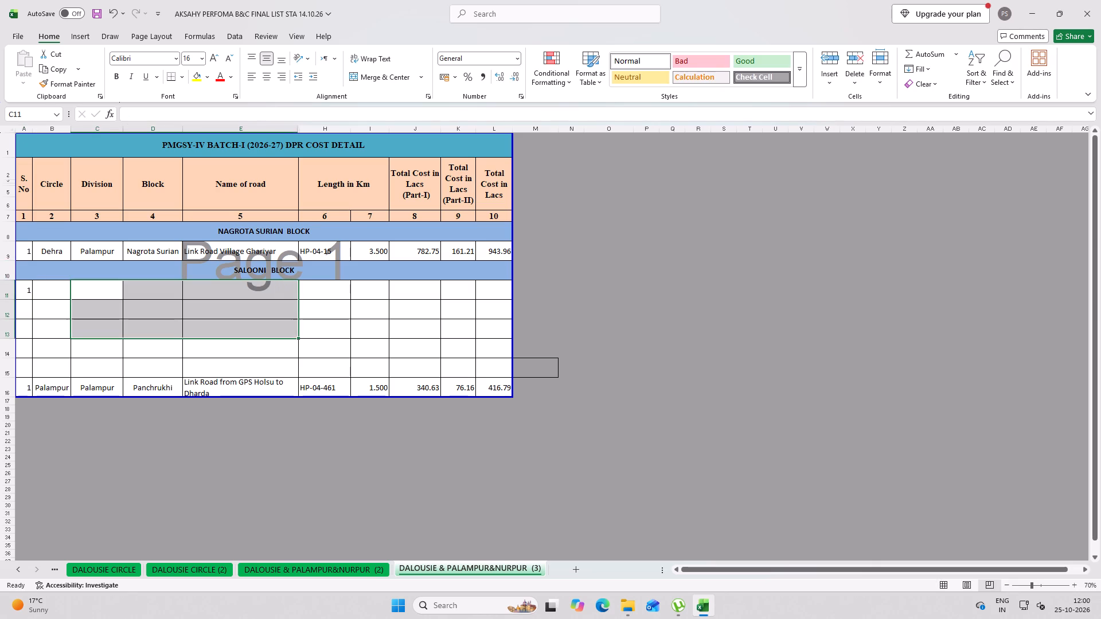
{"action": "key", "text": "2"}
{"action": "key", "text": "Down"}
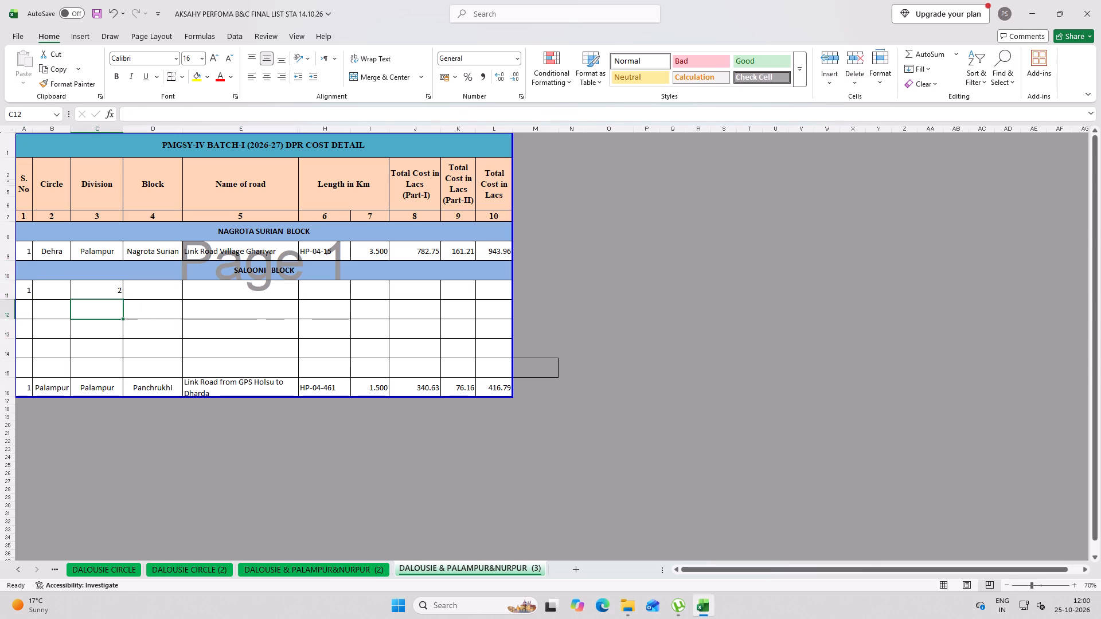
{"action": "left_click_drag", "start_coordinate": [24, 312], "coordinate": [37, 314]}
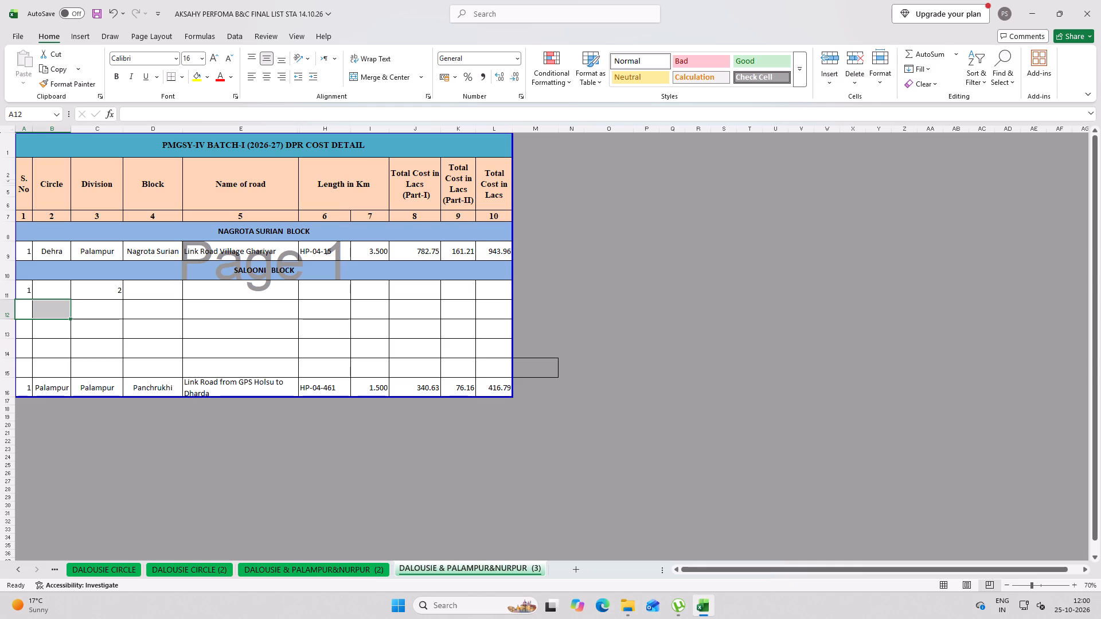
{"action": "key", "text": "2"}
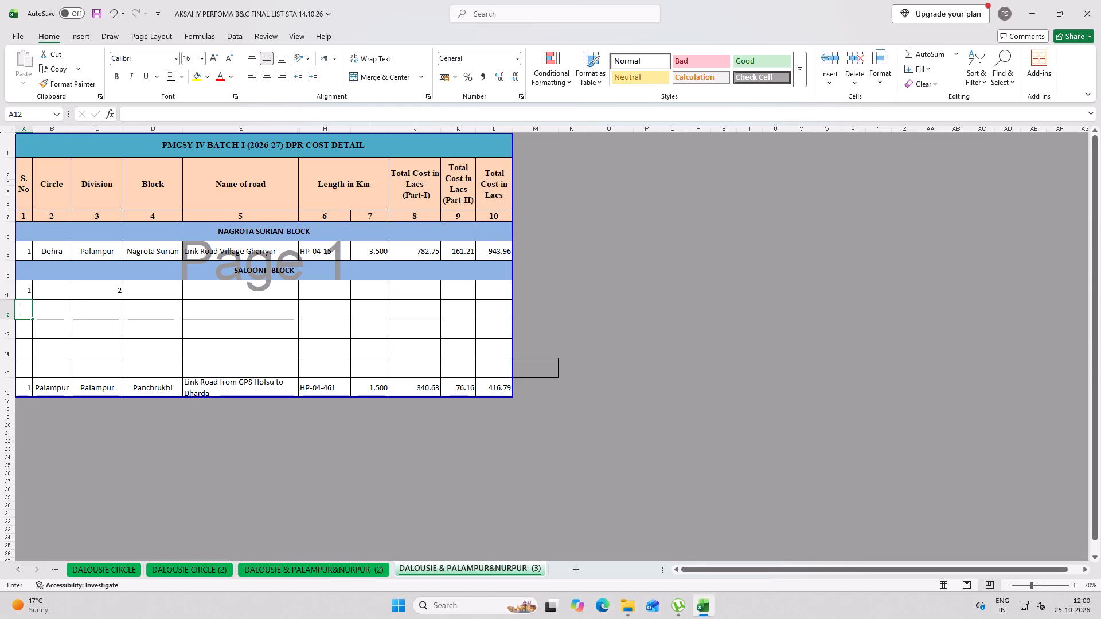
{"action": "key", "text": "Down"}
{"action": "key", "text": "3"}
{"action": "key", "text": "Down"}
{"action": "key", "text": "4"}
{"action": "key", "text": "Down"}
{"action": "key", "text": "5"}
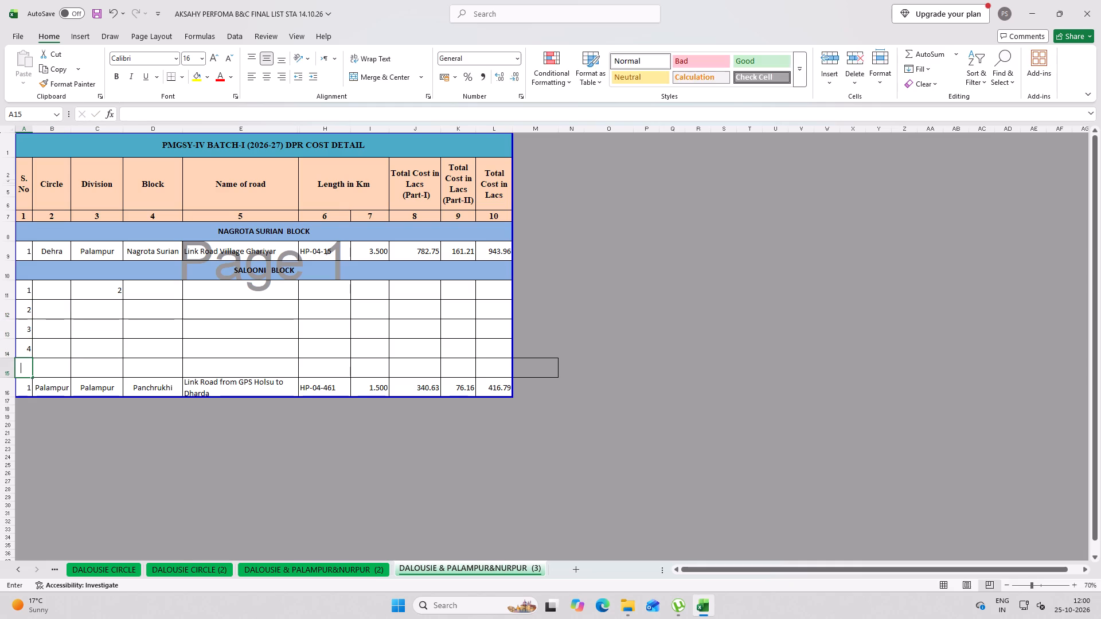
Delete the Link Road from GPS Holsu to Dharda row.
{"action": "left_click_drag", "start_coordinate": [256, 385], "coordinate": [251, 386]}
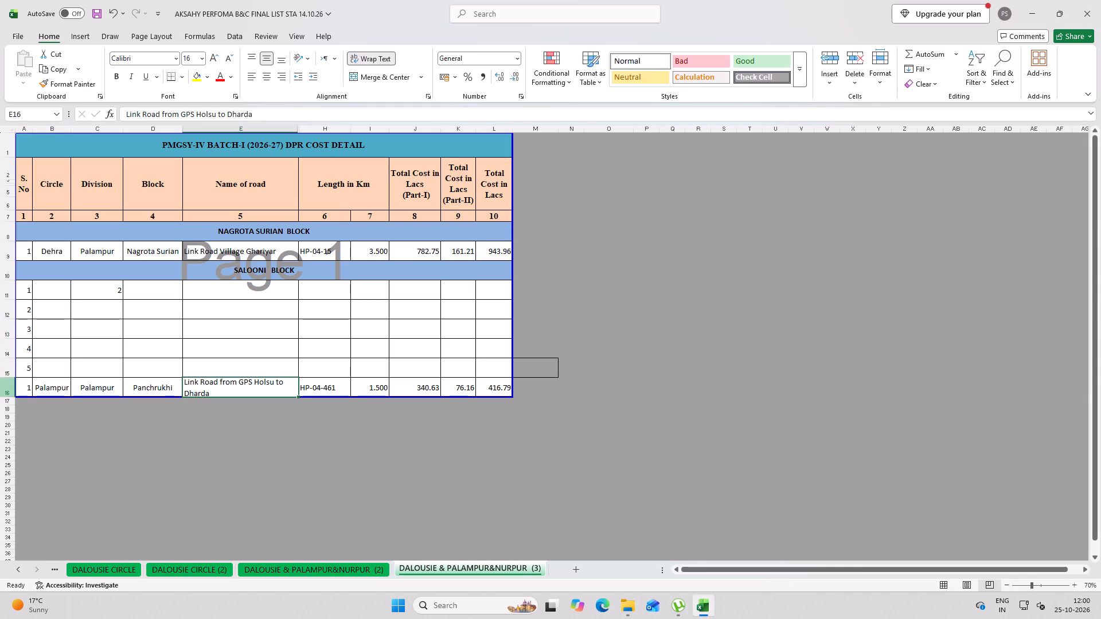
{"action": "left_click", "coordinate": [0, 386]}
{"action": "key", "text": "ctrl+minus"}
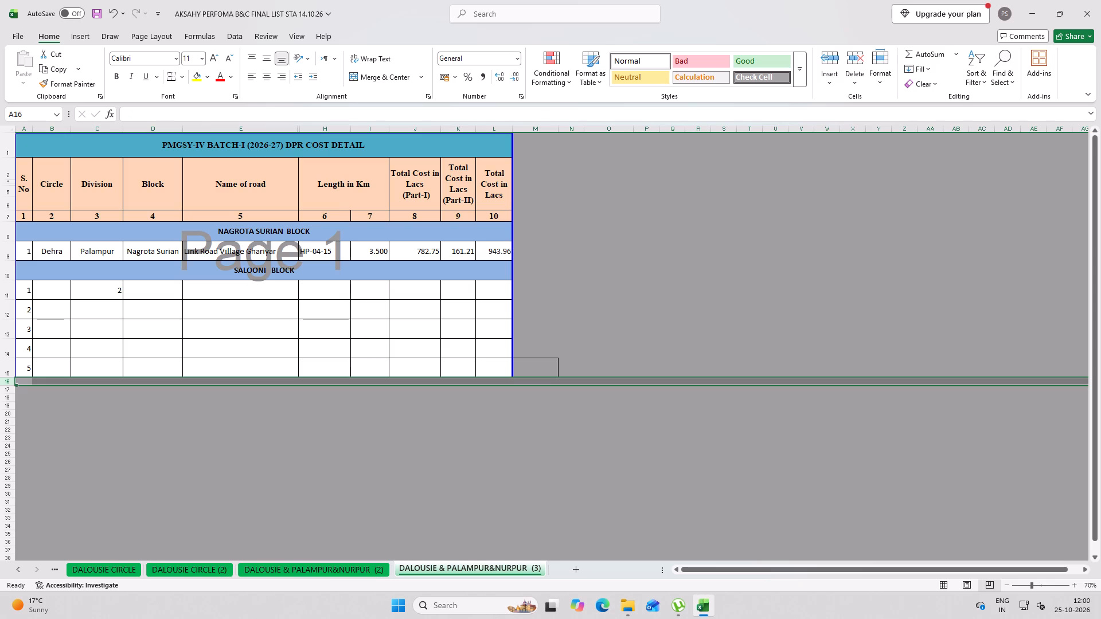
Clear the stray 2 from the Division cell of the first row under SALOONI BLOCK.
{"action": "left_click", "coordinate": [99, 283]}
{"action": "key", "text": "Delete"}
Enter Salooni as the circle in the first row under SALOONI BLOCK.
{"action": "left_click", "coordinate": [59, 292]}
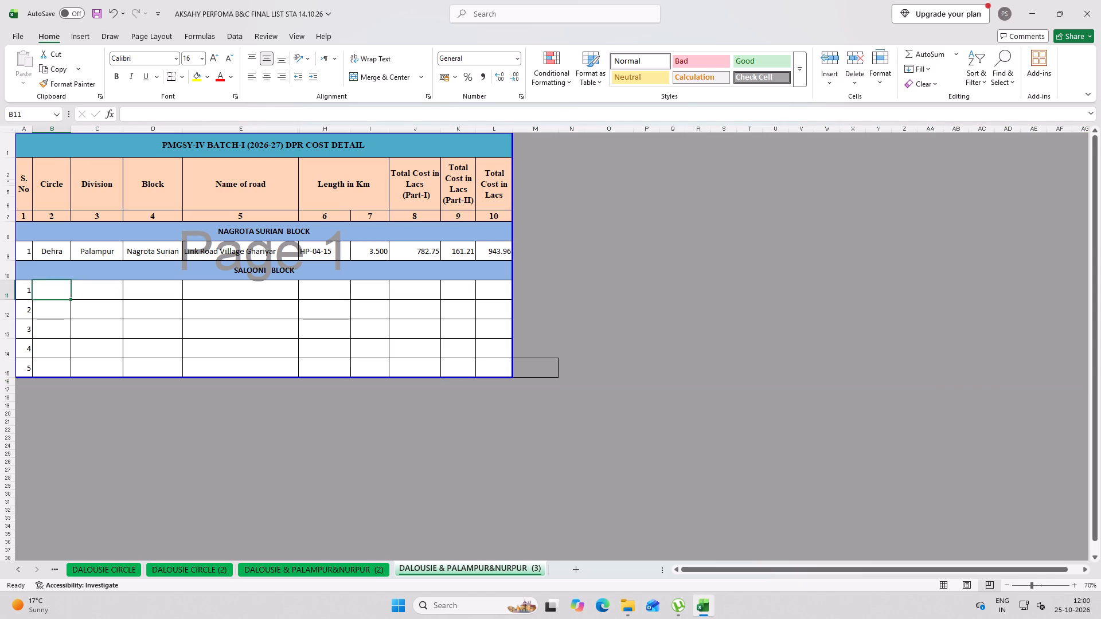
{"action": "key", "text": "s"}
{"action": "key", "text": "a"}
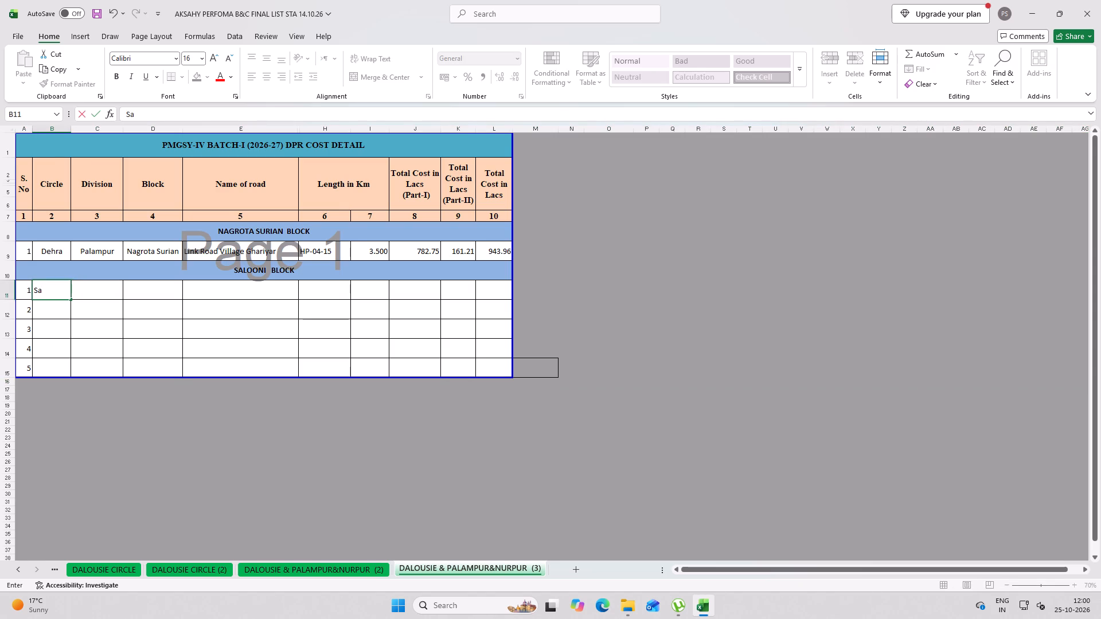
{"action": "type", "text": "looni"}
{"action": "key", "text": "Tab"}
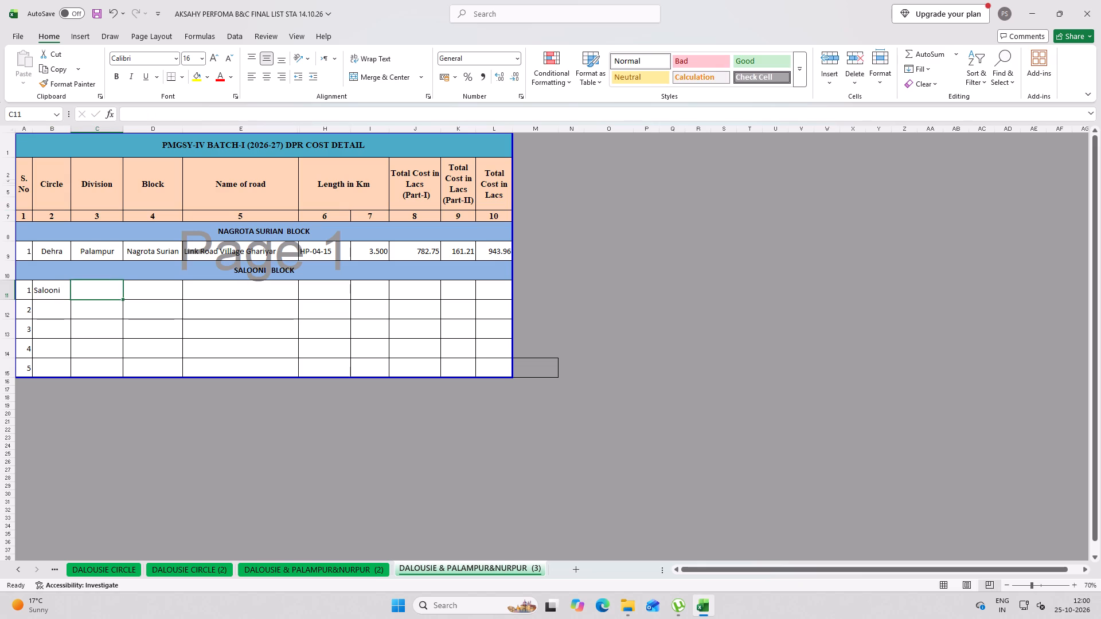
Change the division of the Nagrota Surian road row to Dehra.
{"action": "left_click", "coordinate": [112, 248]}
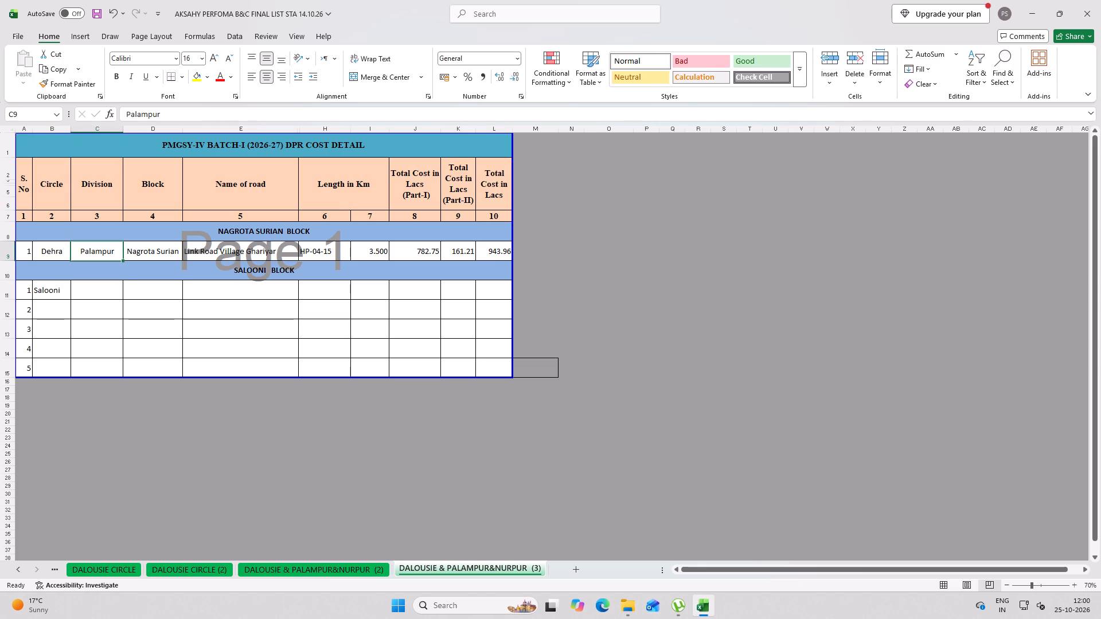
{"action": "key", "text": "BackSpace"}
{"action": "type", "text": "Dehra"}
{"action": "left_click", "coordinate": [114, 291]}
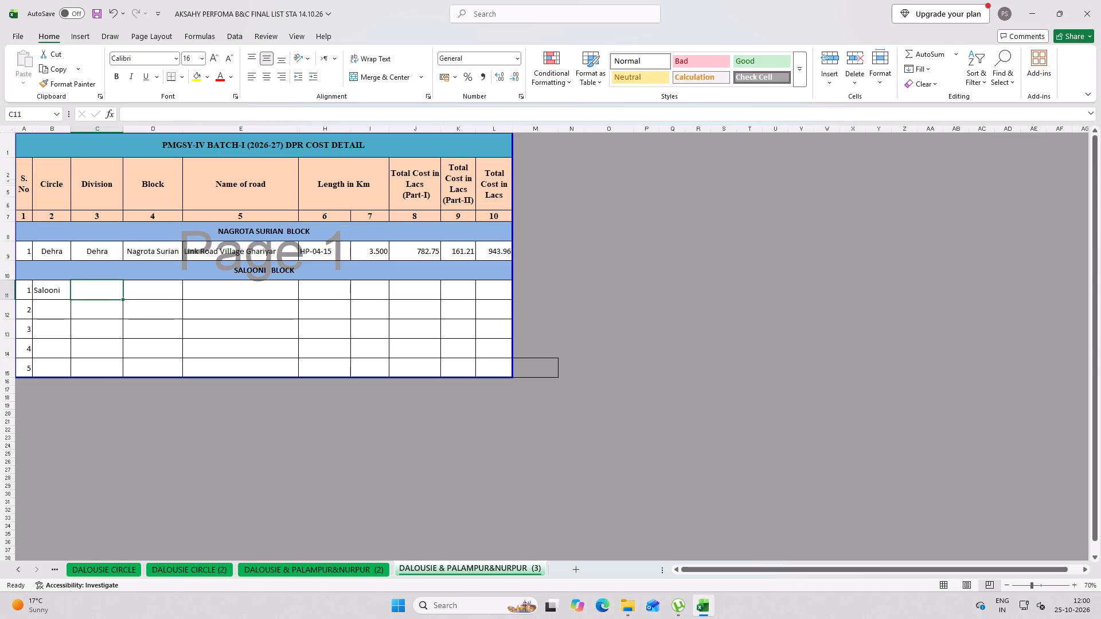
Copy Salooni from the Circle cell into the Division cell of the first row under SALOONI BLOCK.
{"action": "left_click", "coordinate": [56, 291]}
{"action": "key", "text": "ctrl+c"}
{"action": "left_click", "coordinate": [92, 295]}
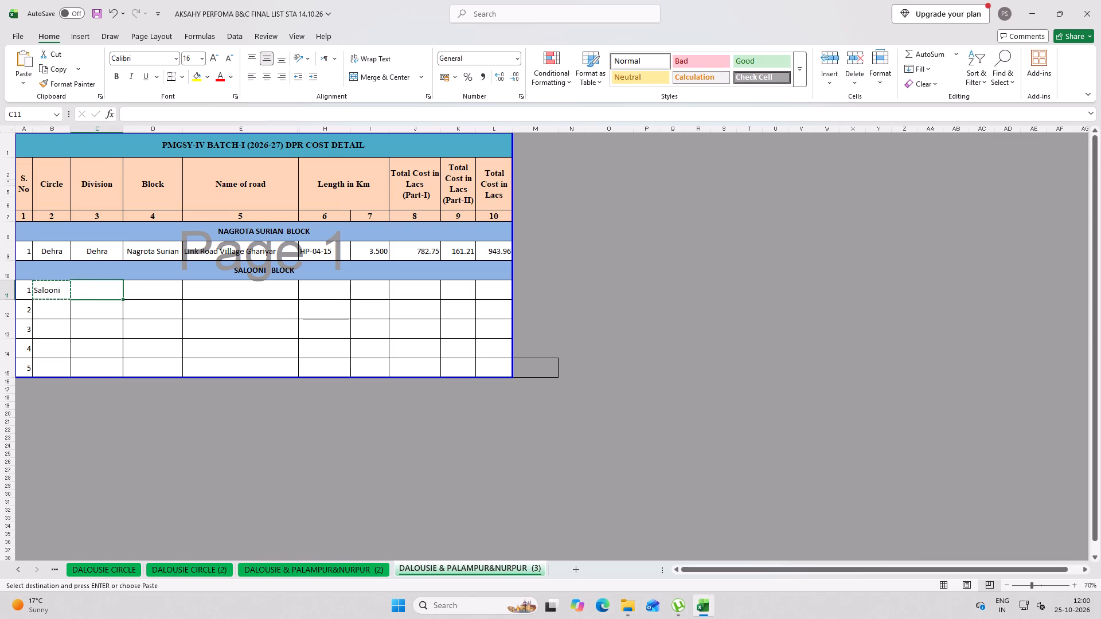
{"action": "key", "text": "ctrl+v"}
{"action": "left_click", "coordinate": [162, 289]}
{"action": "key", "text": "Escape"}
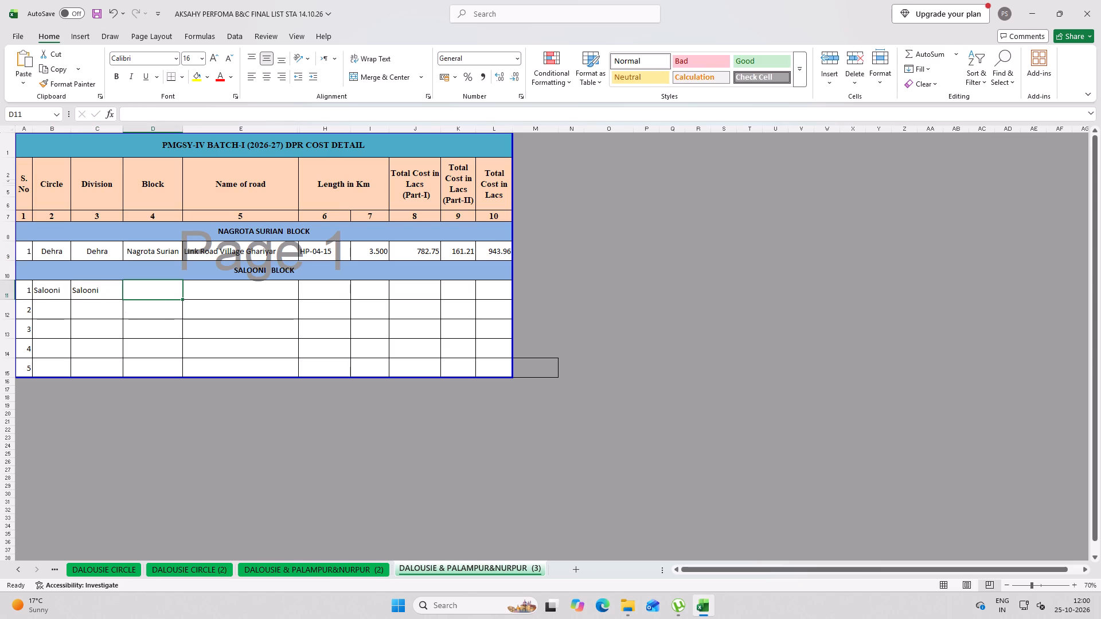
Change the circle in the first row under SALOONI BLOCK to Dalhousie.
{"action": "left_click", "coordinate": [60, 292]}
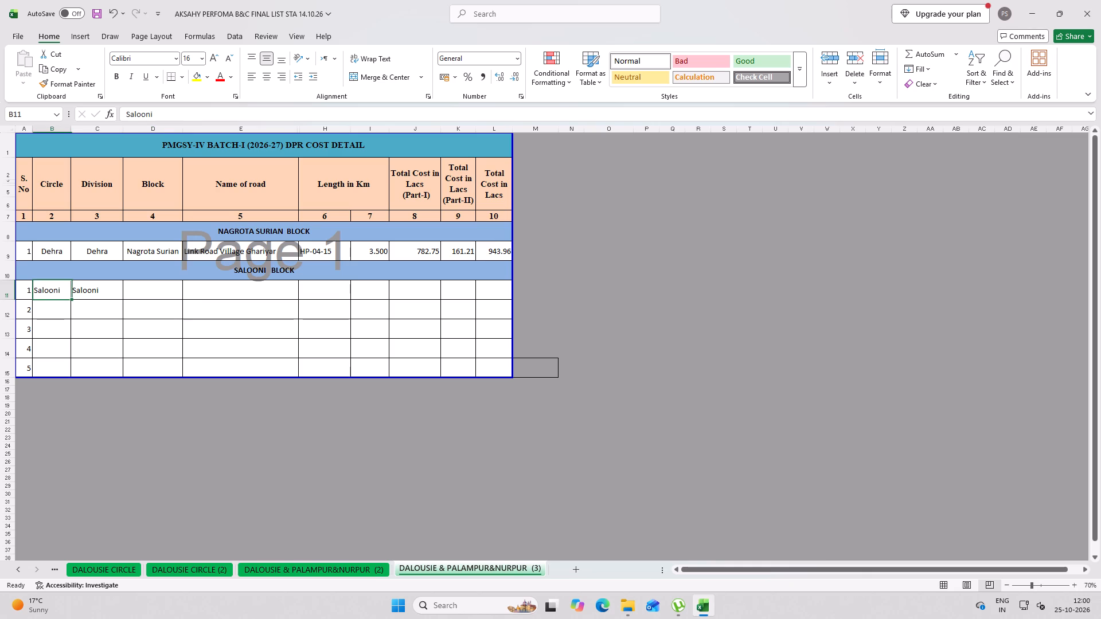
{"action": "key", "text": "equal"}
{"action": "key", "text": "BackSpace"}
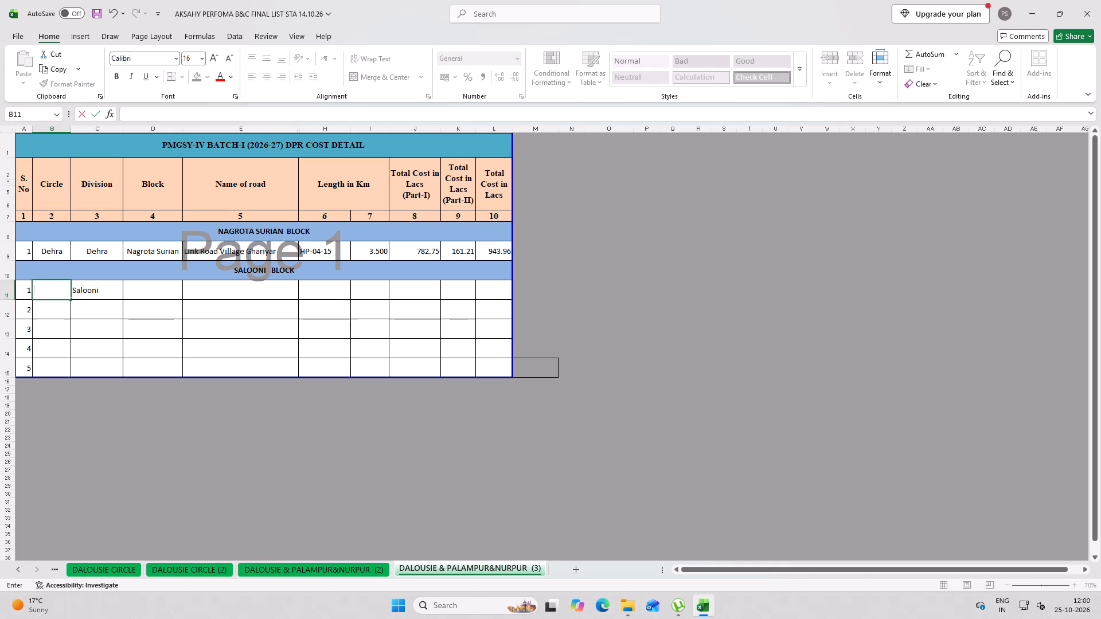
{"action": "type", "text": "Dal"}
{"action": "type", "text": "hou"}
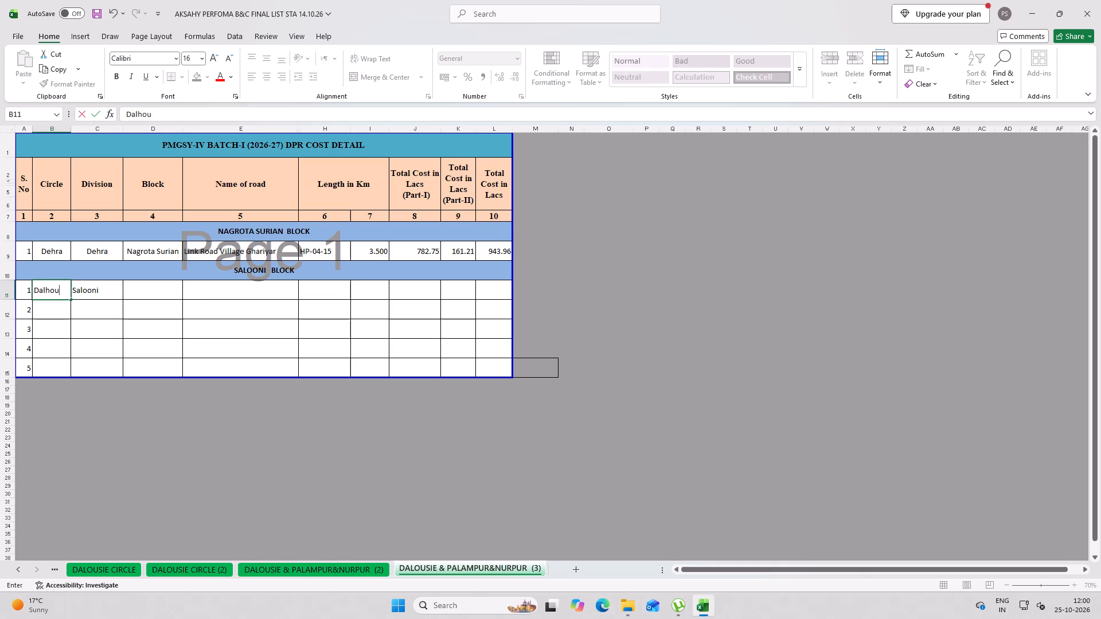
{"action": "type", "text": "sie"}
{"action": "left_click_drag", "start_coordinate": [184, 384], "coordinate": [184, 374]}
{"action": "left_click", "coordinate": [139, 269]}
{"action": "left_click", "coordinate": [157, 281]}
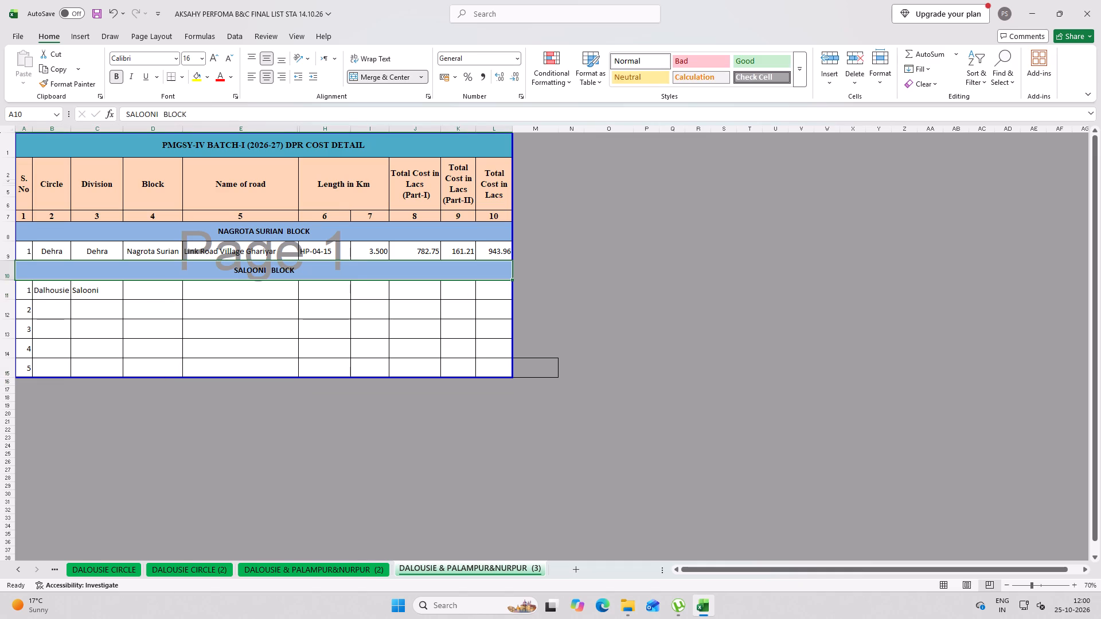
{"action": "left_click", "coordinate": [159, 289]}
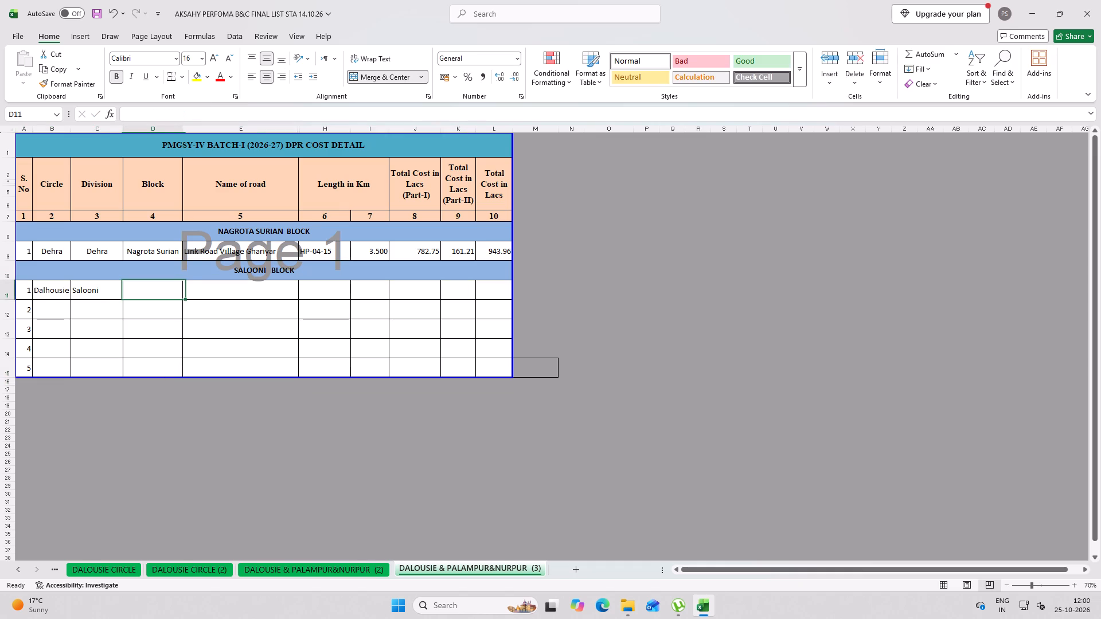
Copy Salooni from the Division cell into the Block cell of the first row under SALOONI BLOCK.
{"action": "left_click", "coordinate": [84, 290]}
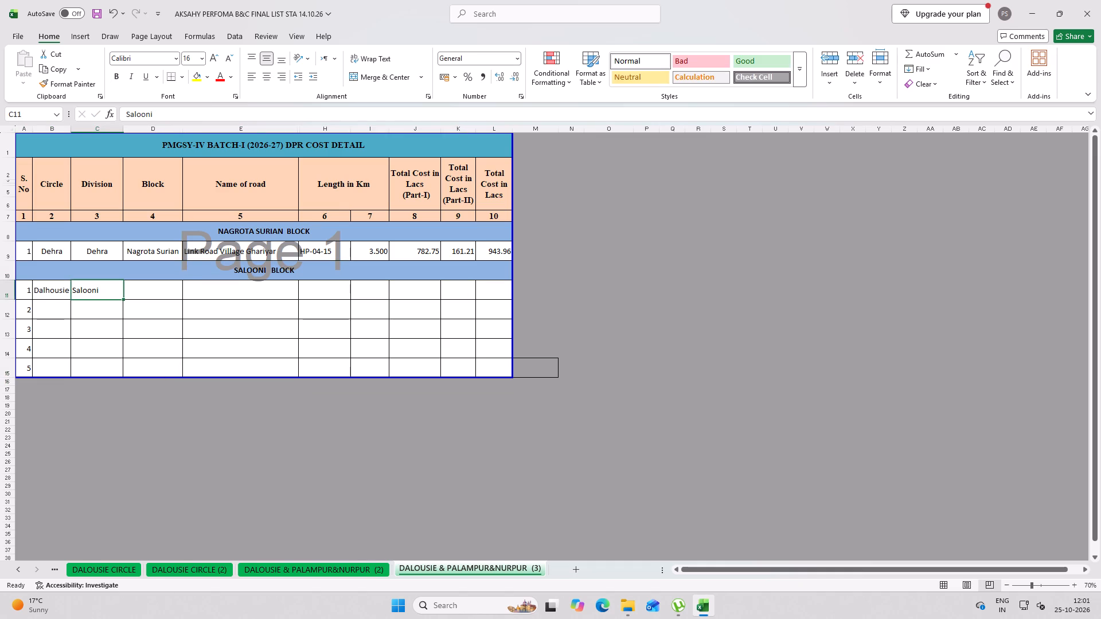
{"action": "key", "text": "ctrl+c"}
{"action": "left_click", "coordinate": [166, 292]}
{"action": "key", "text": "ctrl+v"}
{"action": "key", "text": "Escape"}
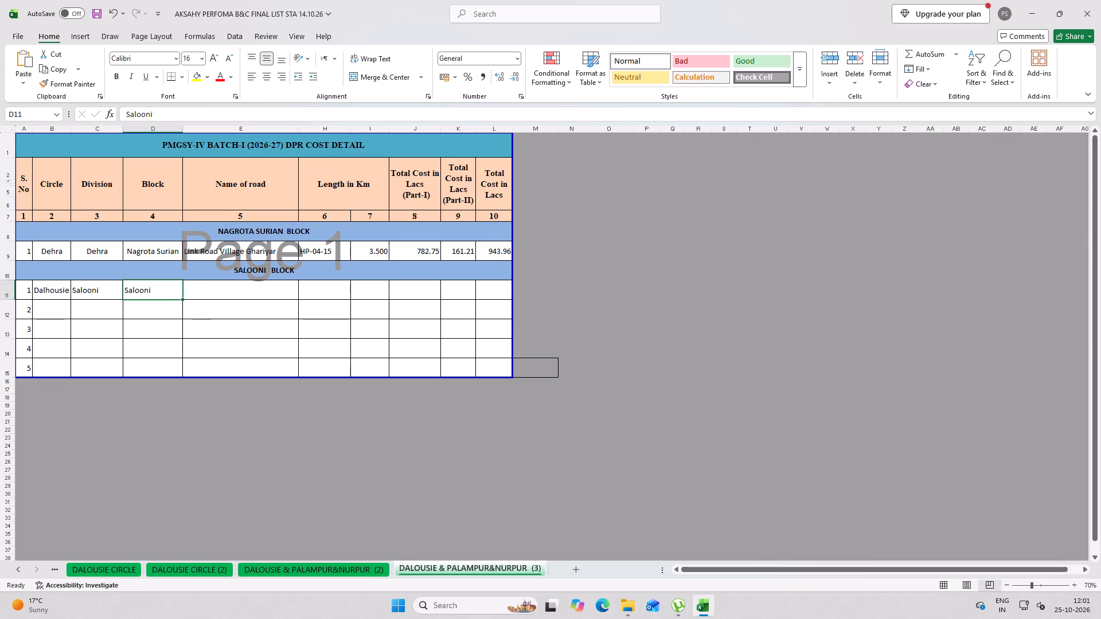
Enter "Link road to Village Ranjani" as the road name in the first row under SALOONI BLOCK.
{"action": "left_click", "coordinate": [224, 288]}
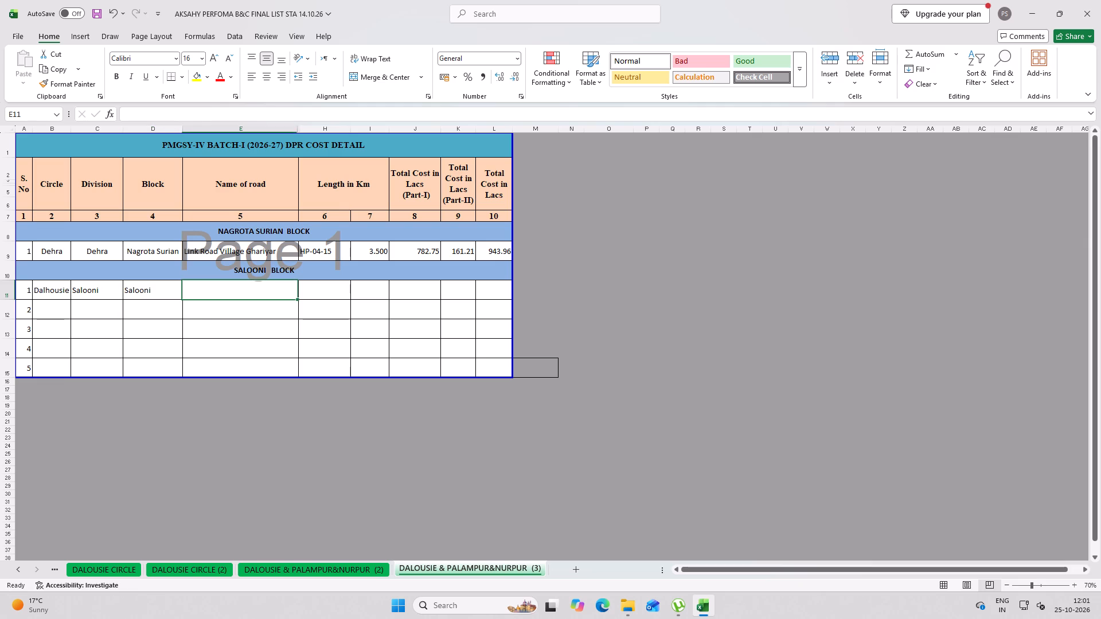
{"action": "left_click", "coordinate": [240, 293]}
{"action": "type", "text": "Link r"}
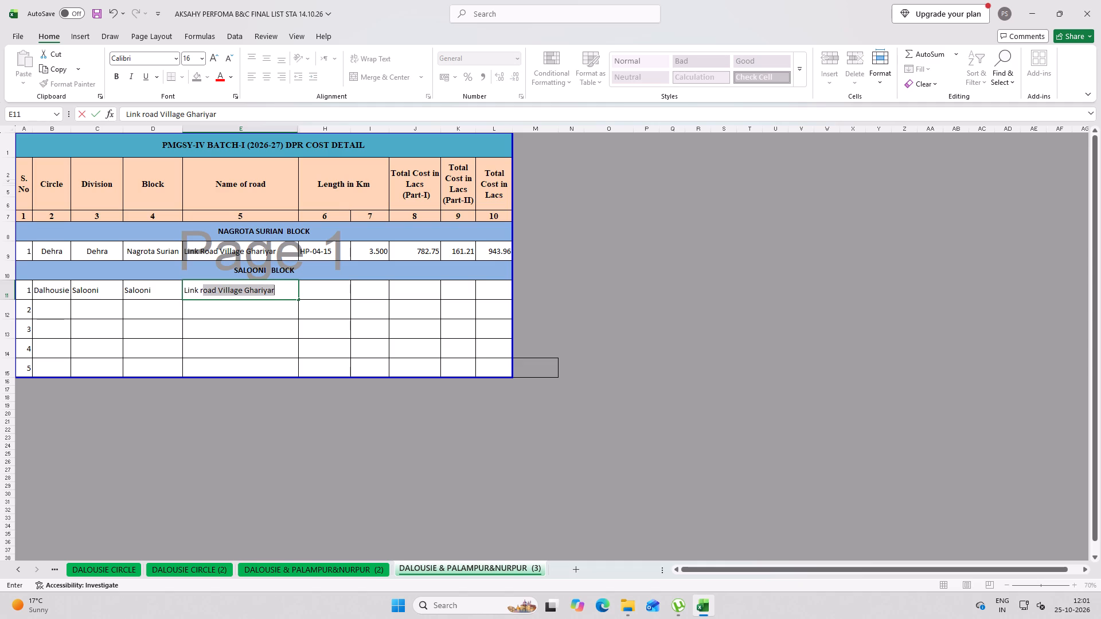
{"action": "type", "text": "oa"}
{"action": "type", "text": "d to"}
{"action": "key", "text": "space"}
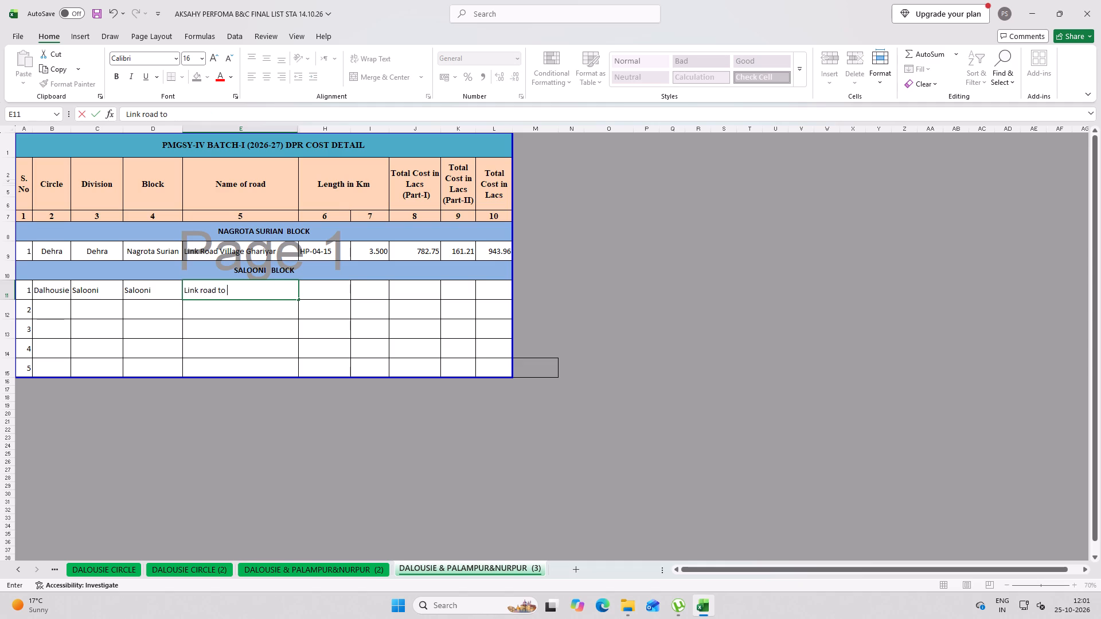
{"action": "type", "text": "Village"}
{"action": "key", "text": "space"}
{"action": "type", "text": "Ran"}
{"action": "type", "text": "jani"}
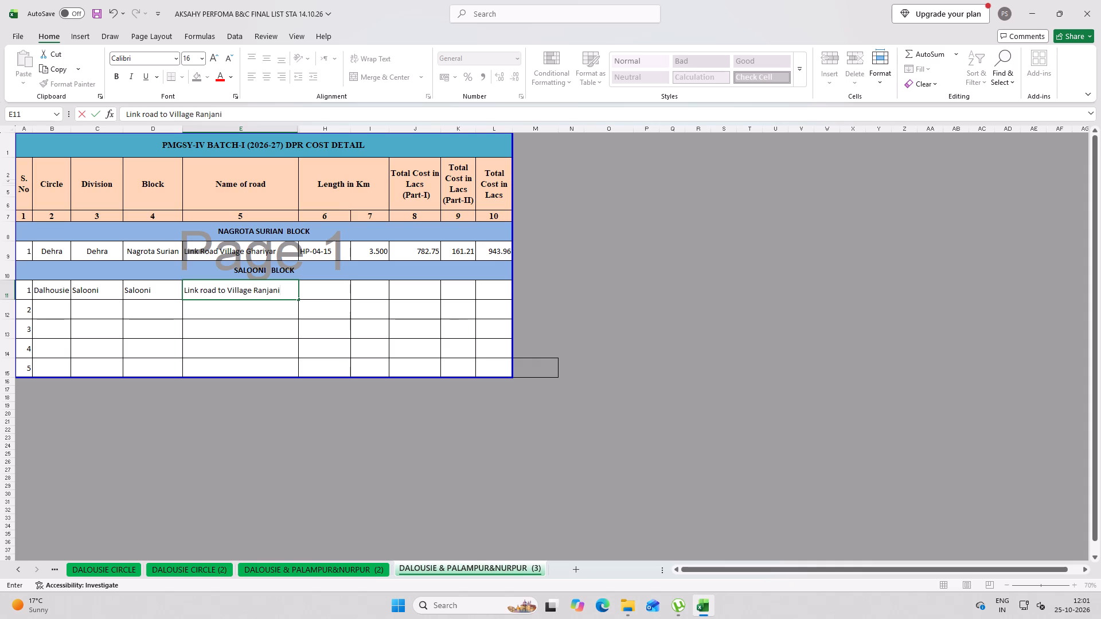
{"action": "key", "text": "Tab"}
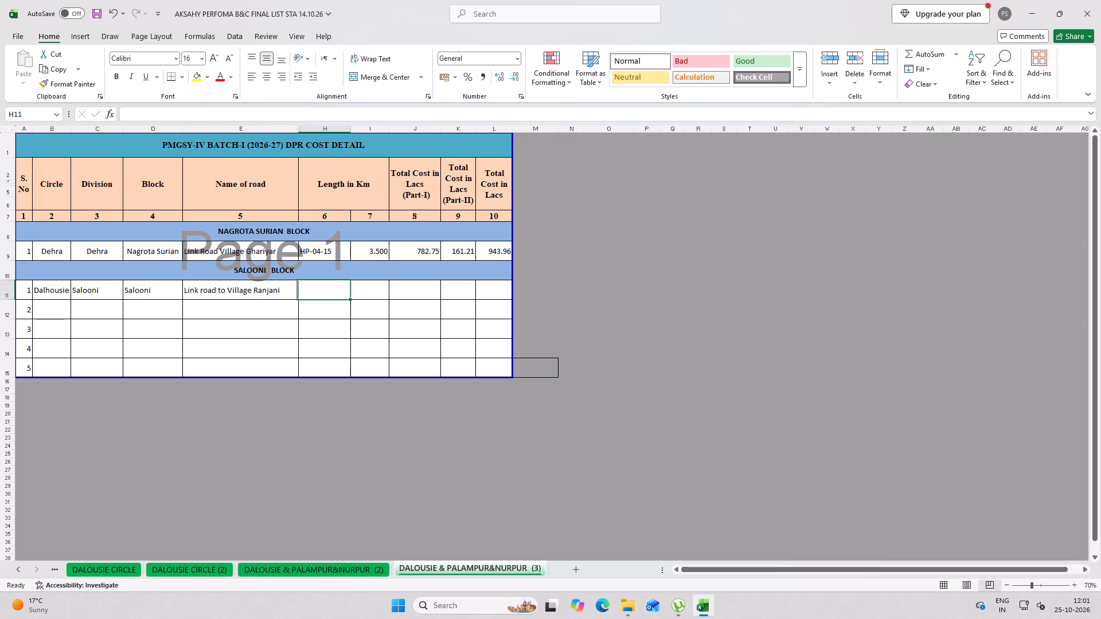
Enter the code HP-02-150 in column 6 of the Link road to Village Ranjani row.
{"action": "type", "text": "hp-02-"}
{"action": "type", "text": "15"}
{"action": "key", "text": "0"}
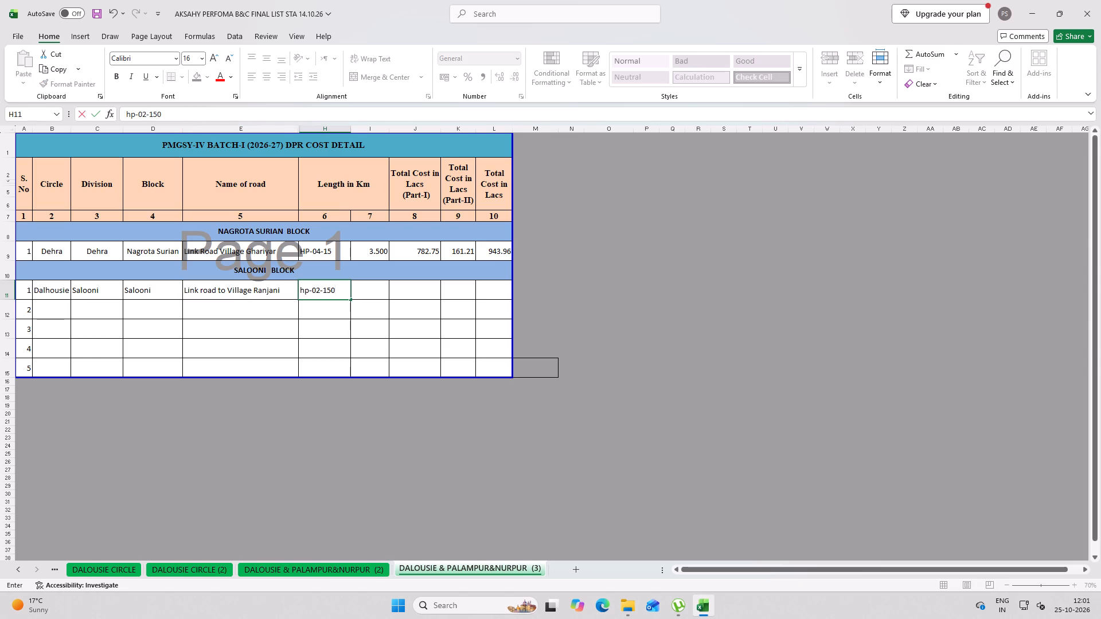
{"action": "left_click_drag", "start_coordinate": [310, 288], "coordinate": [287, 292]}
{"action": "key", "text": "BackSpace"}
{"action": "type", "text": "HP"}
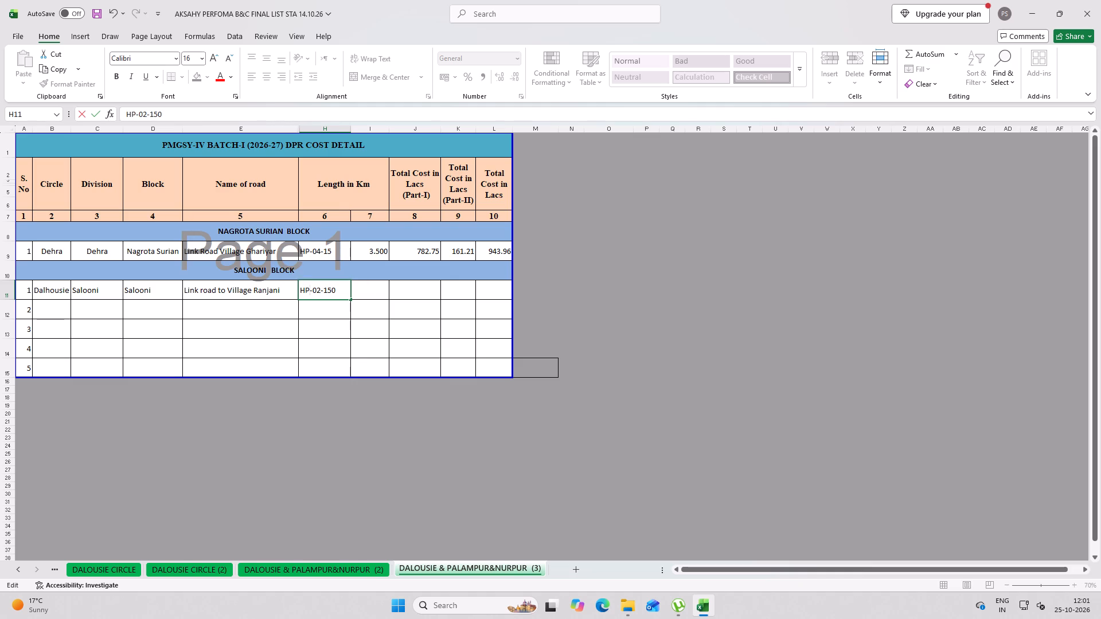
Enter a length of 6 km for the Link road to Village Ranjani and format it with three decimals as 6.000.
{"action": "left_click", "coordinate": [381, 286]}
{"action": "key", "text": "6"}
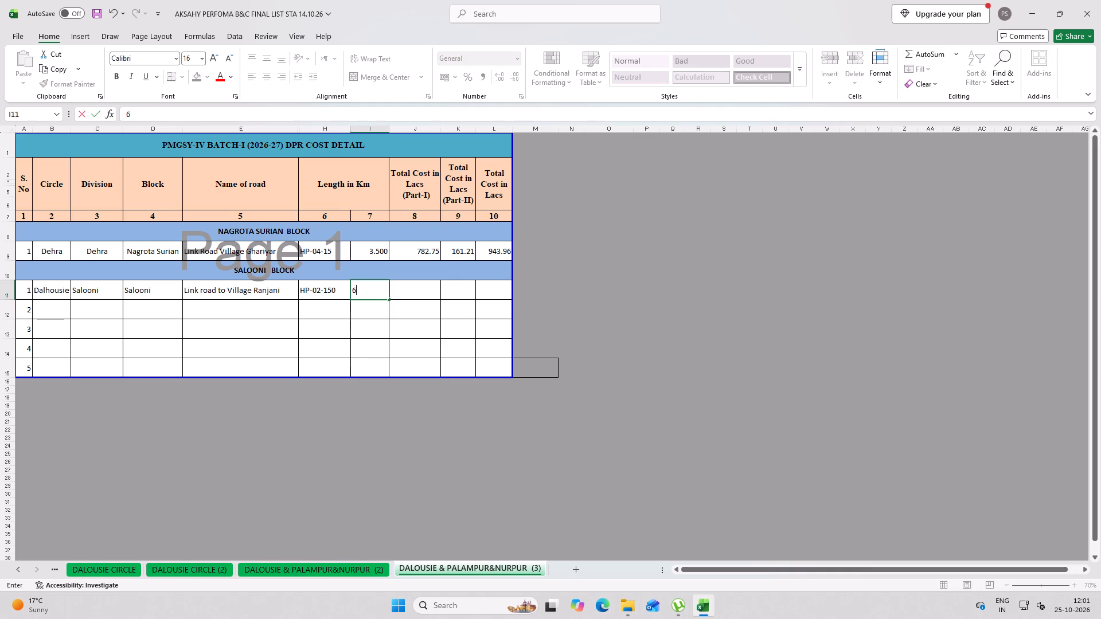
{"action": "type", "text": ".00"}
{"action": "key", "text": "0"}
{"action": "key", "text": "Tab"}
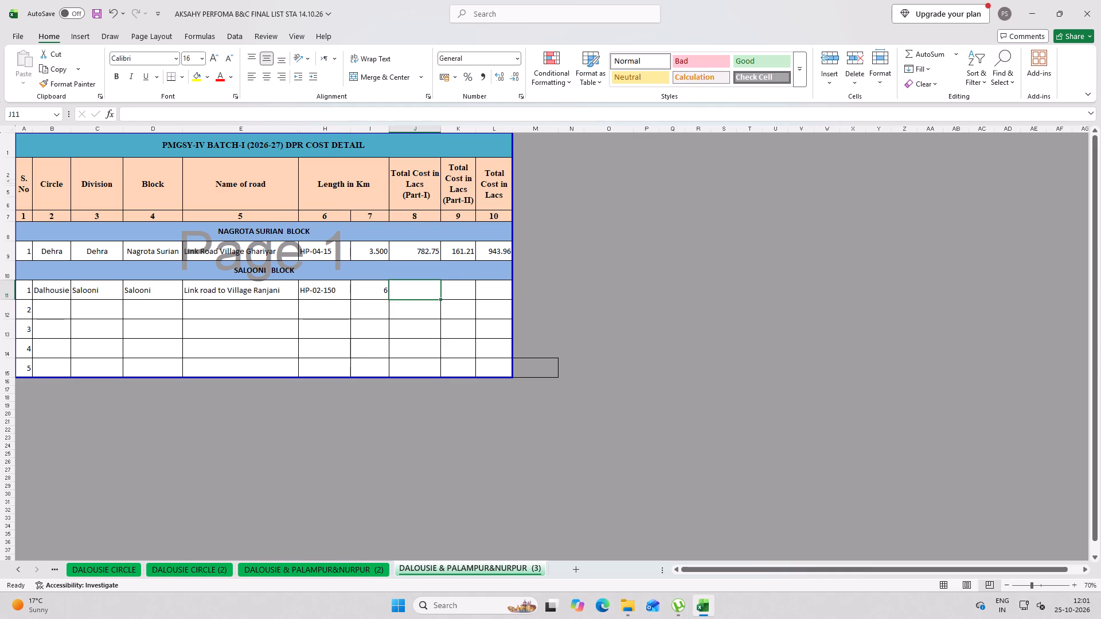
{"action": "left_click", "coordinate": [374, 289]}
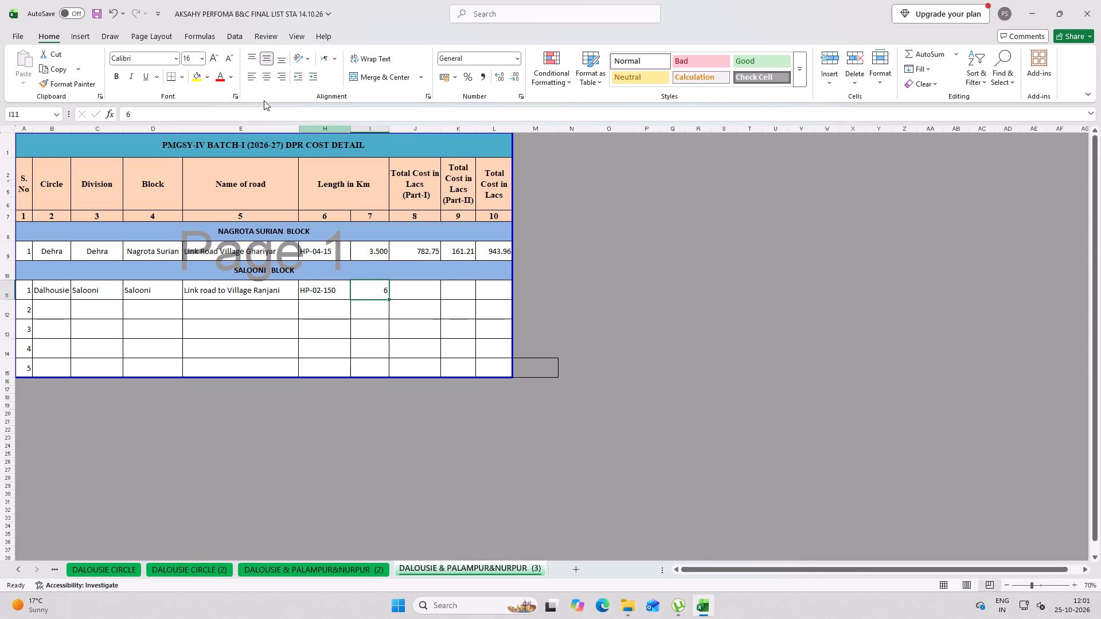
{"action": "left_click", "coordinate": [502, 80]}
{"action": "left_click", "coordinate": [502, 80]}
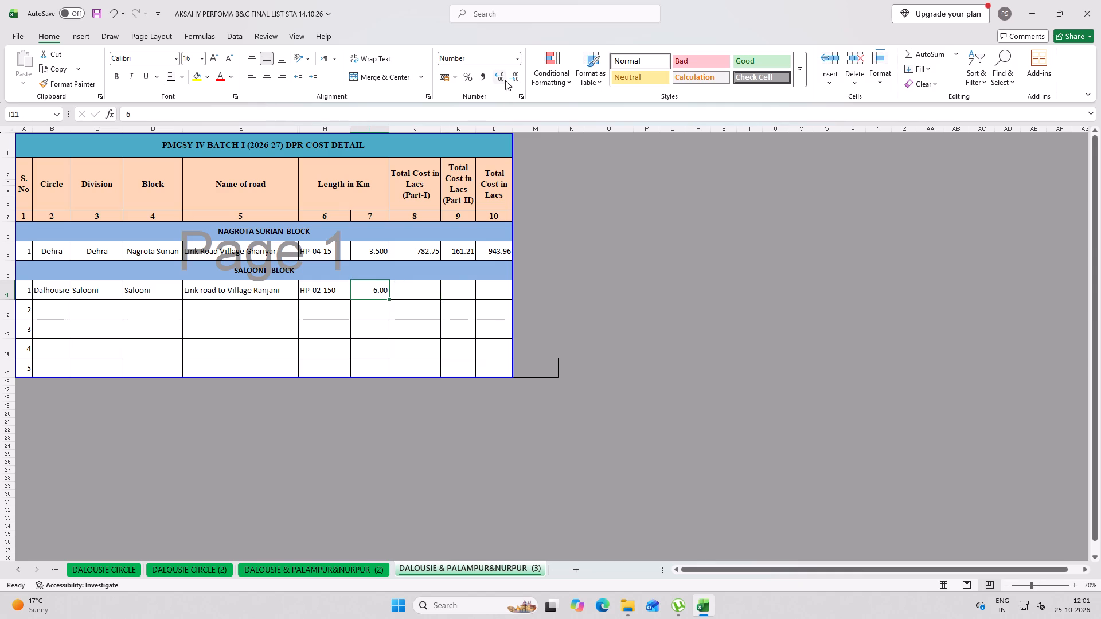
{"action": "left_click", "coordinate": [505, 80]}
Enter 1413.89 as the Part-I cost and 285.59 as the Part-II cost of the Link road to Village Ranjani.
{"action": "left_click", "coordinate": [425, 279]}
{"action": "left_click", "coordinate": [436, 284]}
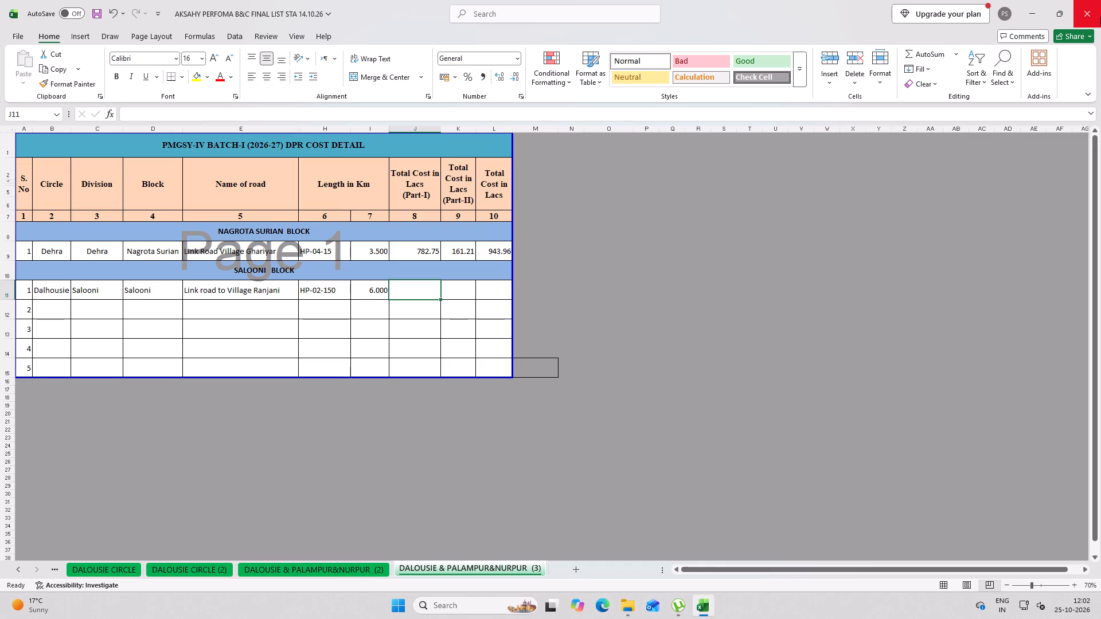
{"action": "type", "text": "1413."}
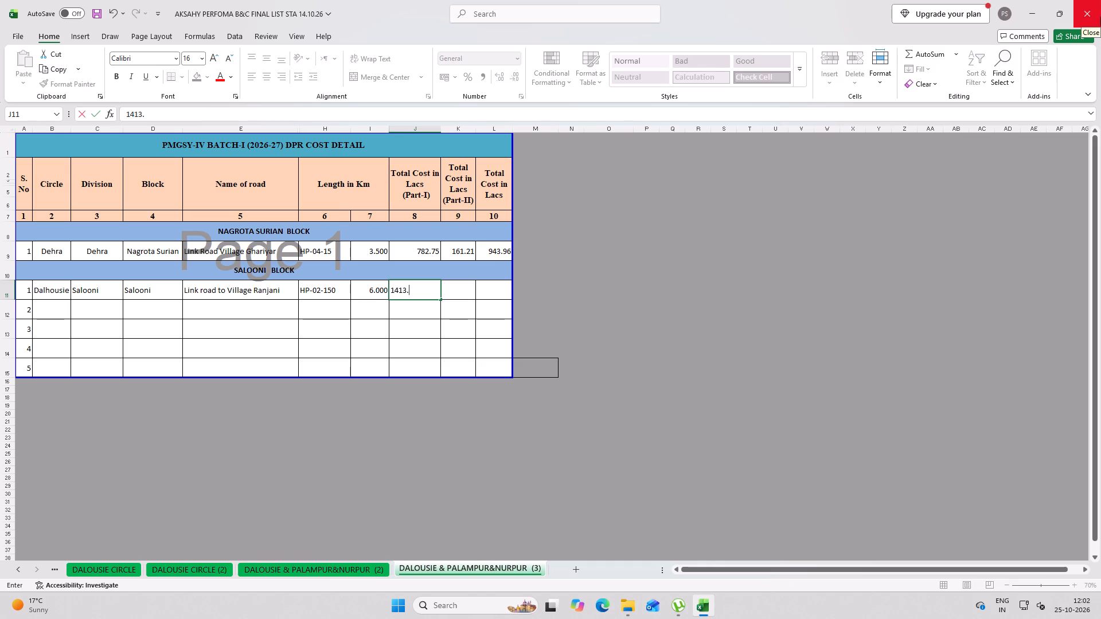
{"action": "type", "text": "89"}
{"action": "key", "text": "Right"}
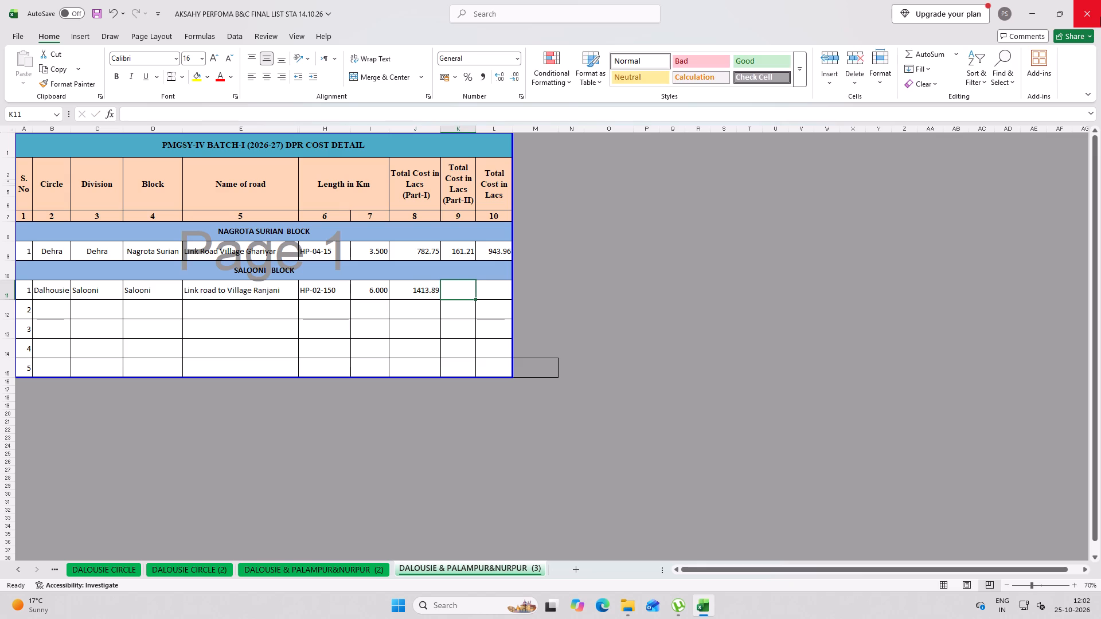
{"action": "type", "text": "2853."}
{"action": "key", "text": "BackSpace"}
{"action": "key", "text": "BackSpace"}
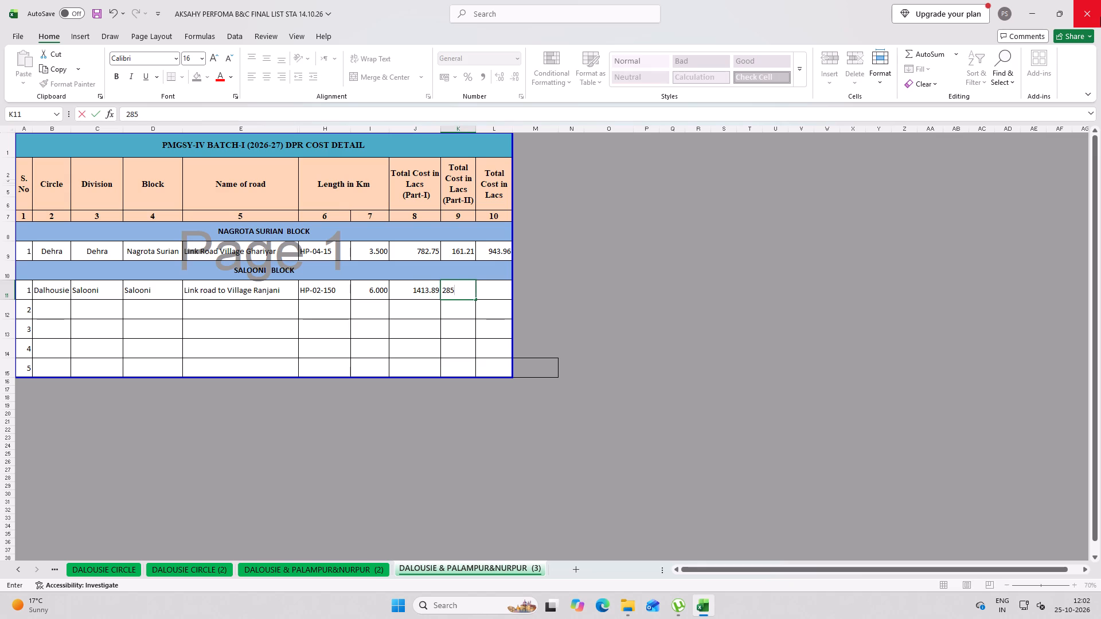
{"action": "key", "text": "period"}
{"action": "type", "text": "59"}
{"action": "key", "text": "Right"}
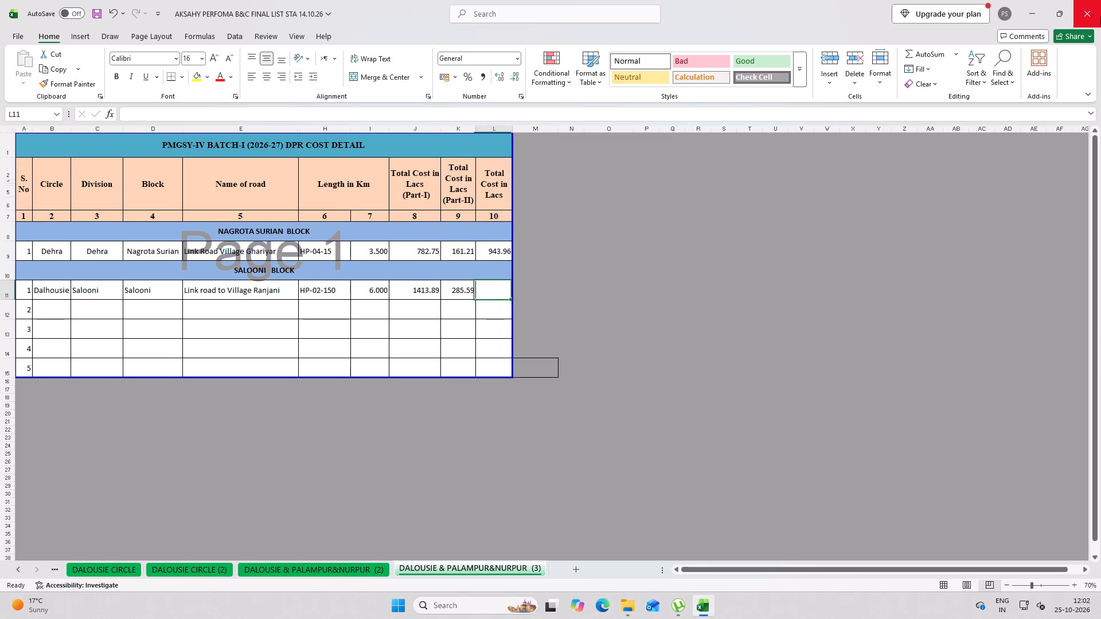
Add a column 10 total for the Link road to Village Ranjani that sums its Part-II and Part-I costs (=K11+J11).
{"action": "key", "text": "equal"}
{"action": "left_click", "coordinate": [448, 289]}
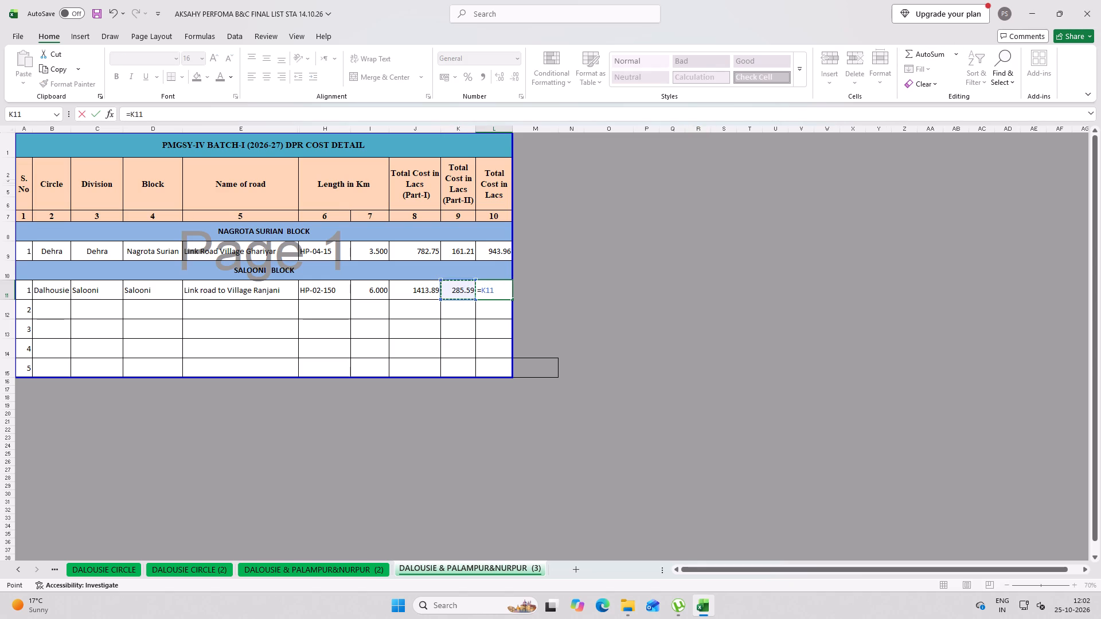
{"action": "key", "text": "plus"}
{"action": "left_click", "coordinate": [421, 287]}
{"action": "key", "text": "Return"}
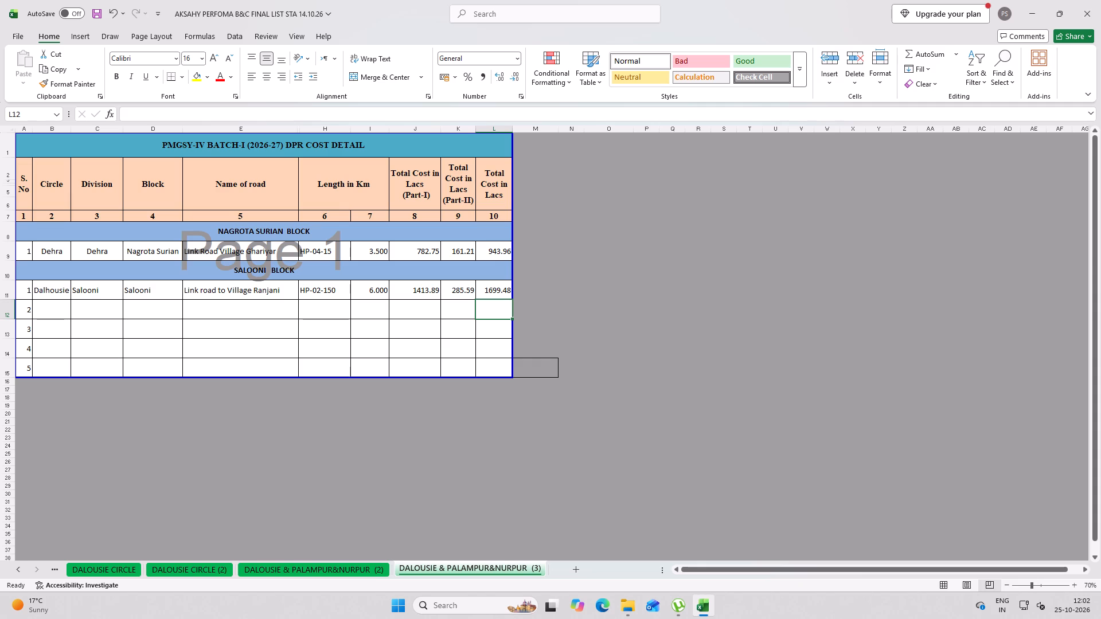
Extend the HP-02-150 code series down column 6 through Salooni rows 2 to 5, ending at HP-02-154.
{"action": "left_click", "coordinate": [317, 279]}
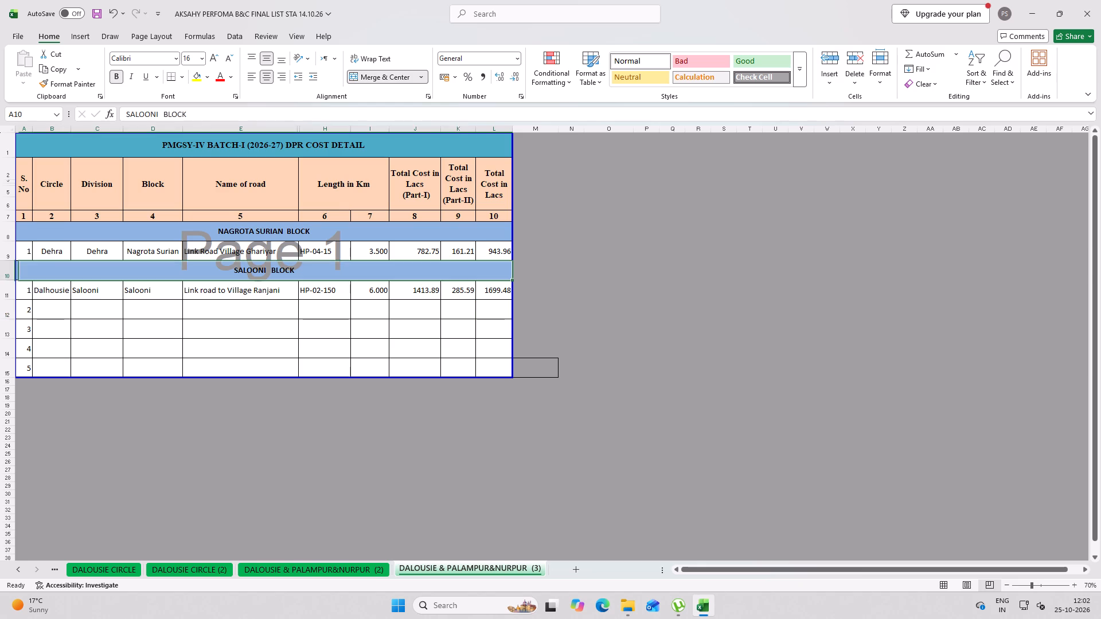
{"action": "left_click", "coordinate": [327, 291]}
{"action": "left_click_drag", "start_coordinate": [350, 297], "coordinate": [336, 332]}
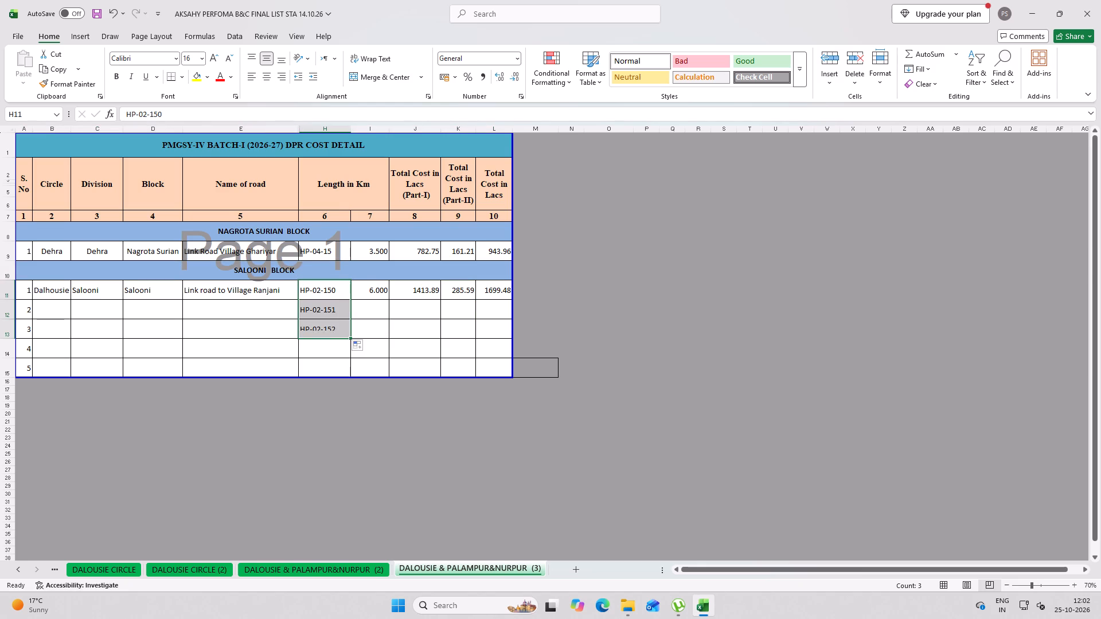
{"action": "left_click", "coordinate": [343, 330]}
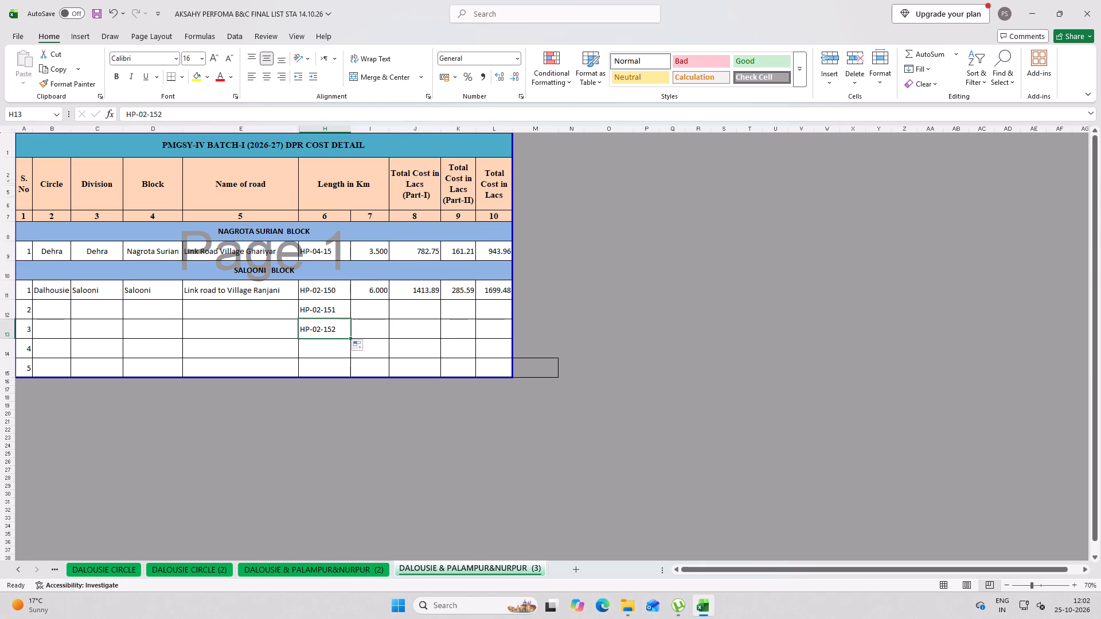
{"action": "left_click_drag", "start_coordinate": [352, 338], "coordinate": [345, 366]}
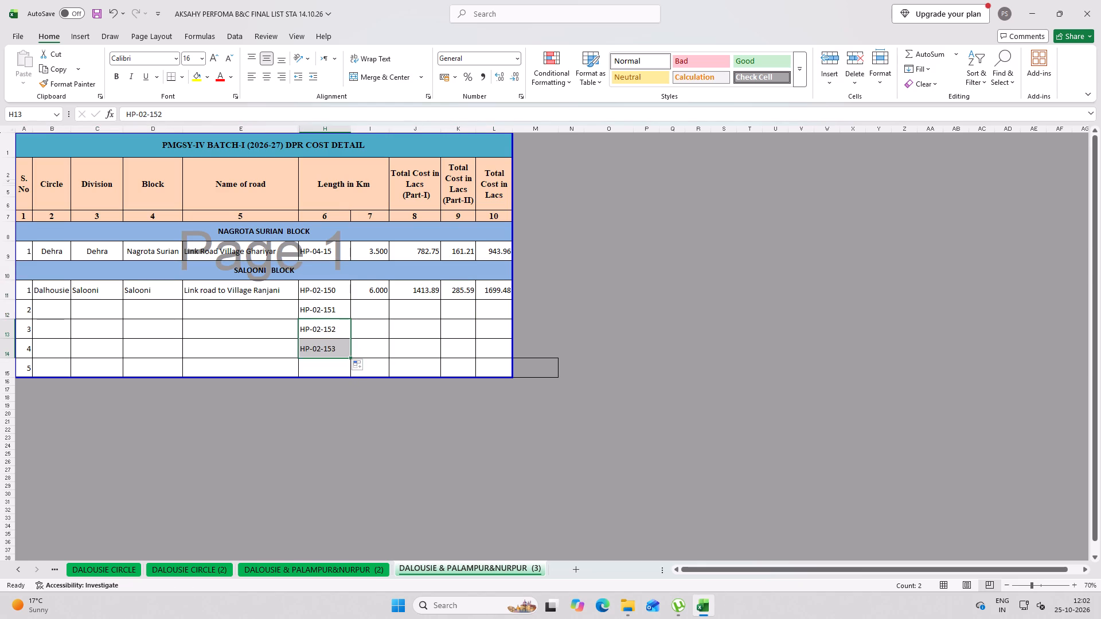
{"action": "left_click_drag", "start_coordinate": [352, 356], "coordinate": [349, 373]}
Copy the circle Dalhousie, division Salooni and block Salooni from the first Salooni row down to rows 2 to 5.
{"action": "left_click", "coordinate": [118, 312]}
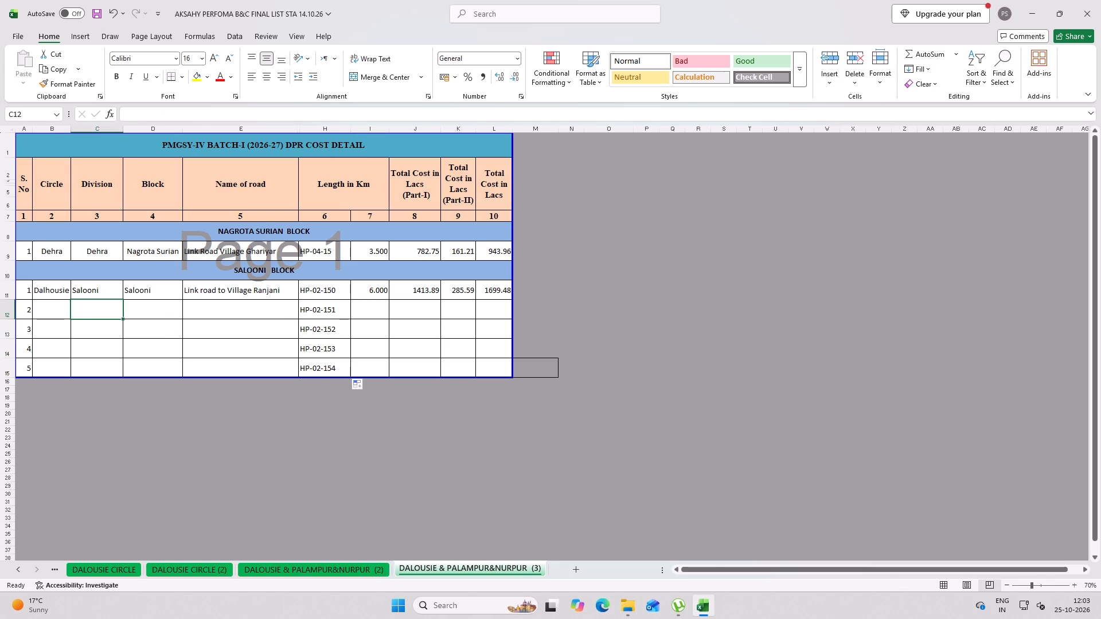
{"action": "left_click", "coordinate": [53, 289]}
{"action": "left_click_drag", "start_coordinate": [69, 298], "coordinate": [64, 362]}
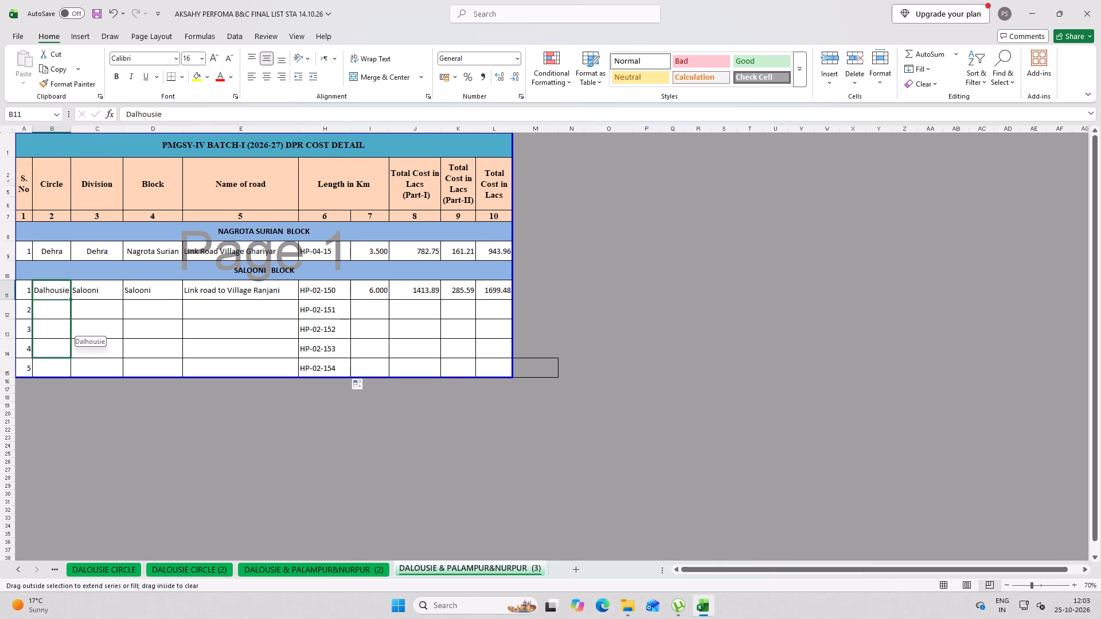
{"action": "left_click_drag", "start_coordinate": [64, 362], "coordinate": [62, 371]}
{"action": "left_click_drag", "start_coordinate": [104, 291], "coordinate": [109, 295]}
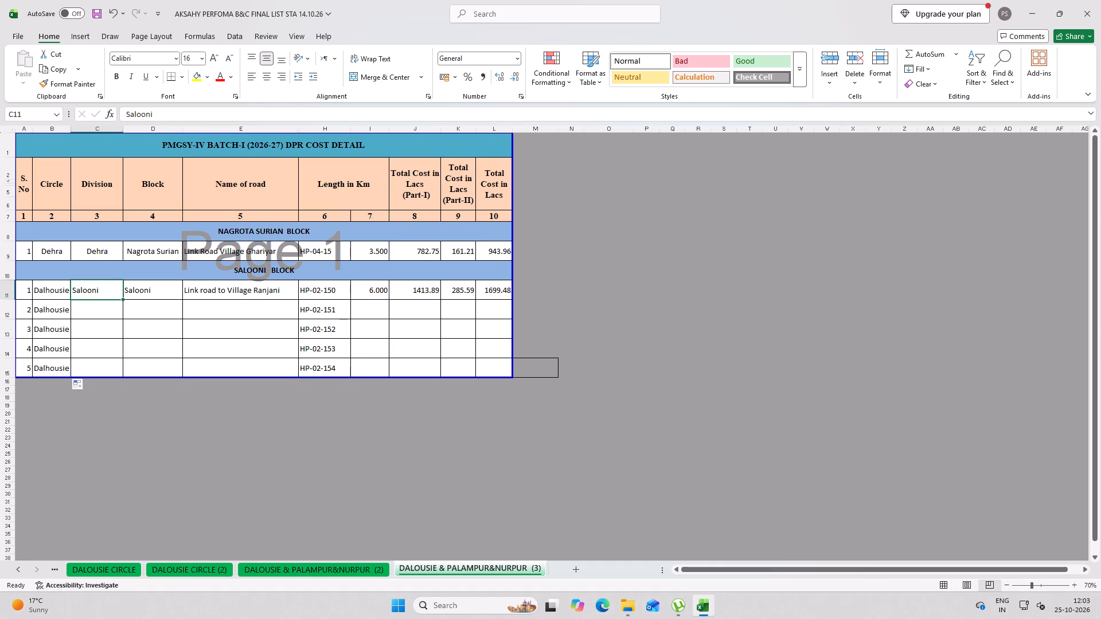
{"action": "left_click_drag", "start_coordinate": [124, 301], "coordinate": [111, 369]}
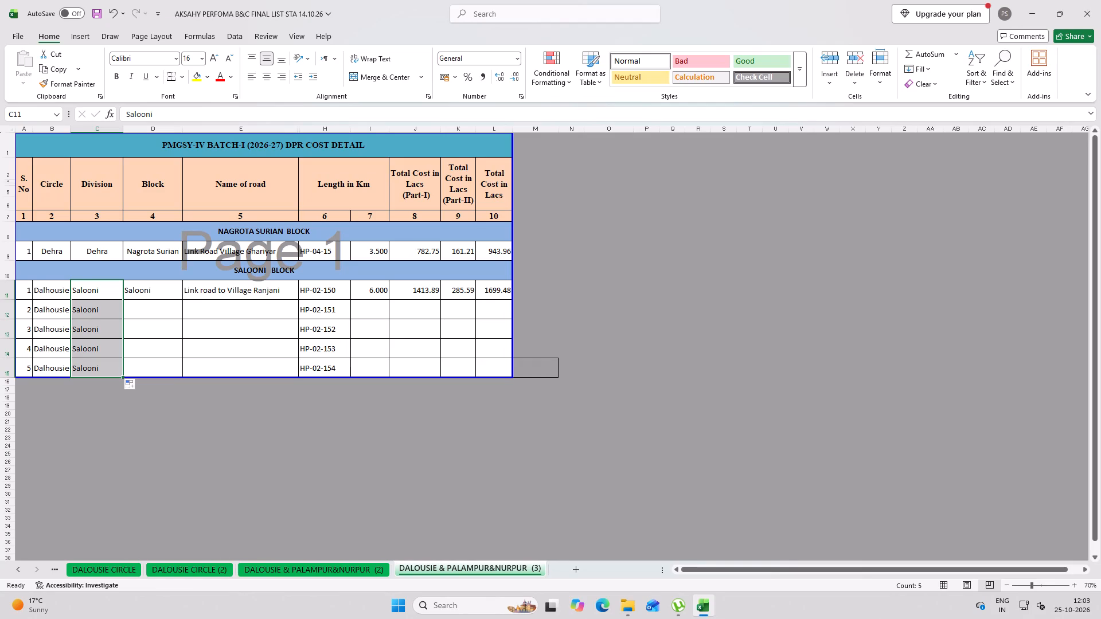
{"action": "left_click", "coordinate": [161, 292]}
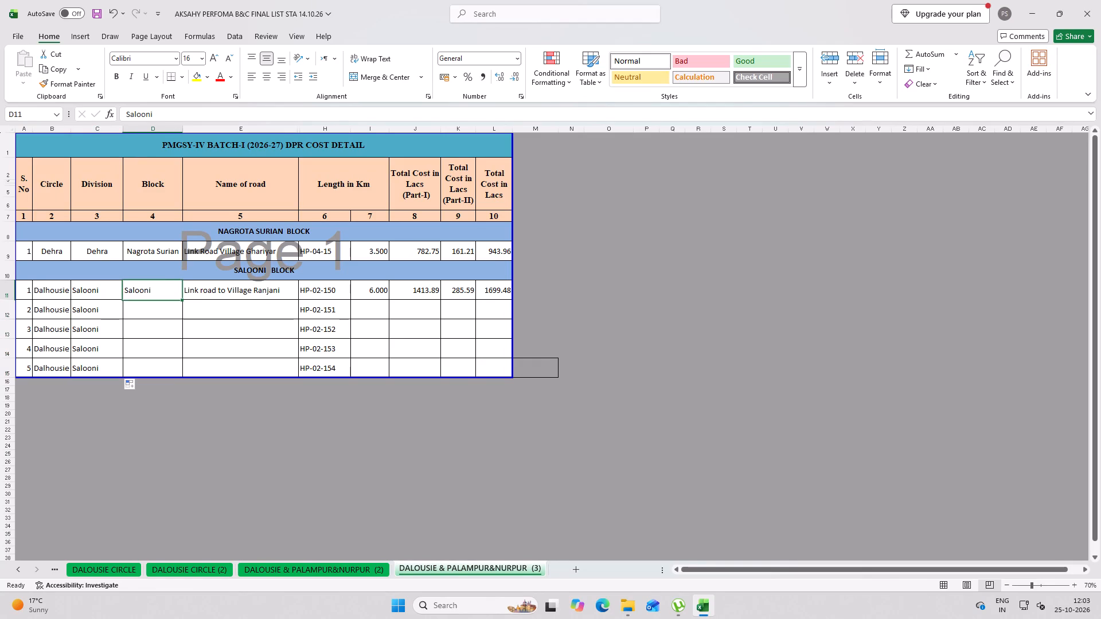
{"action": "left_click_drag", "start_coordinate": [185, 298], "coordinate": [177, 364]}
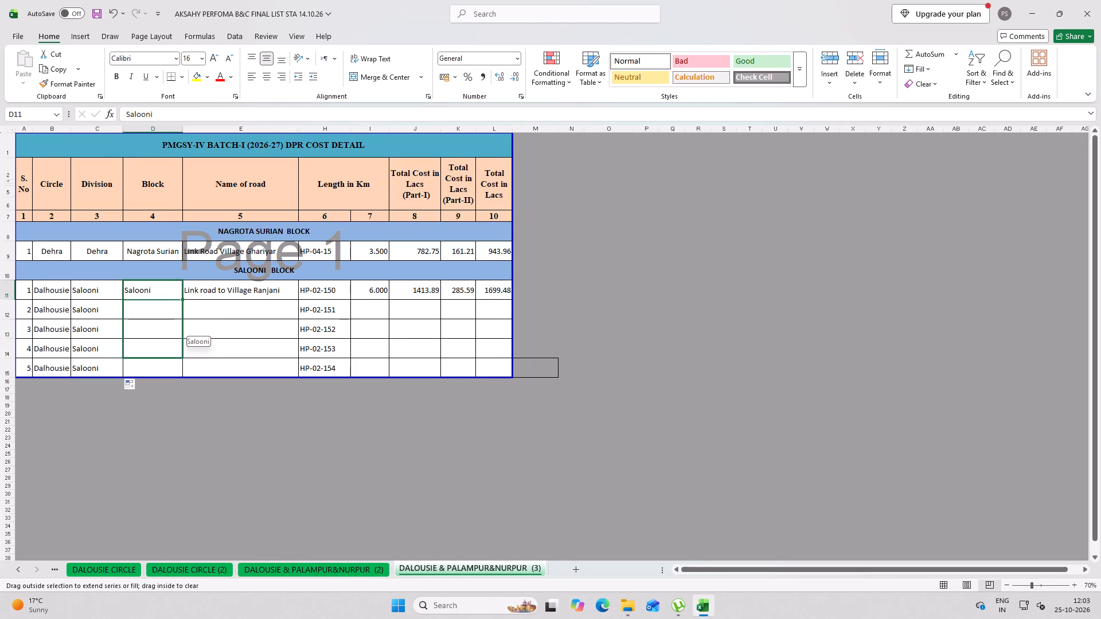
{"action": "left_click_drag", "start_coordinate": [177, 364], "coordinate": [176, 371]}
Enter "Link Road From Tikroo to Gahal" as the road name in the second row under SALOONI BLOCK.
{"action": "left_click", "coordinate": [225, 309]}
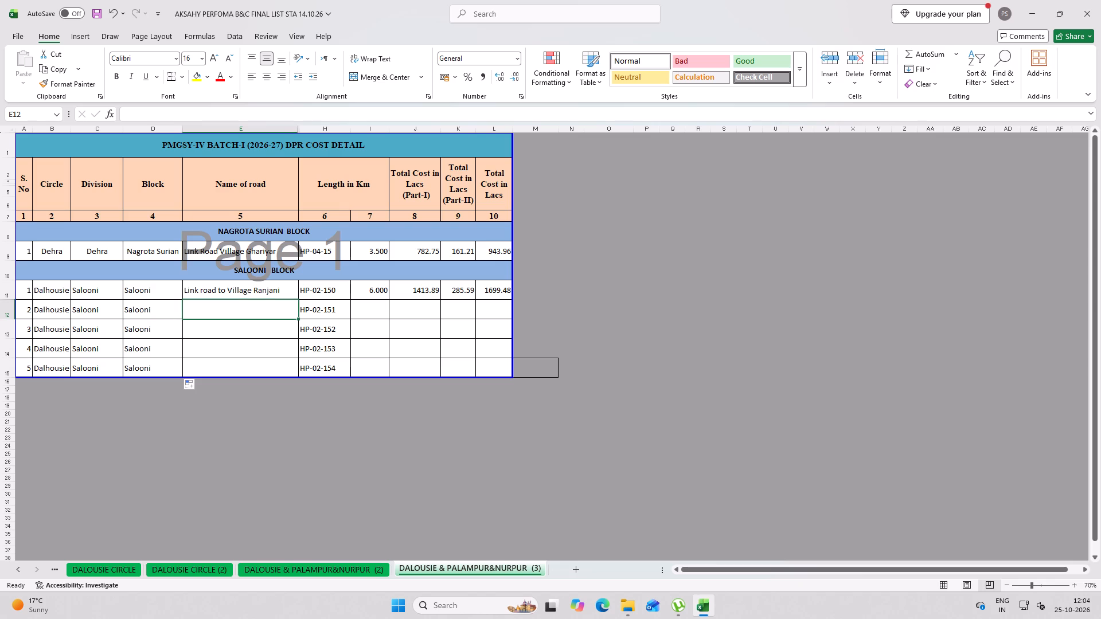
{"action": "key", "text": "l"}
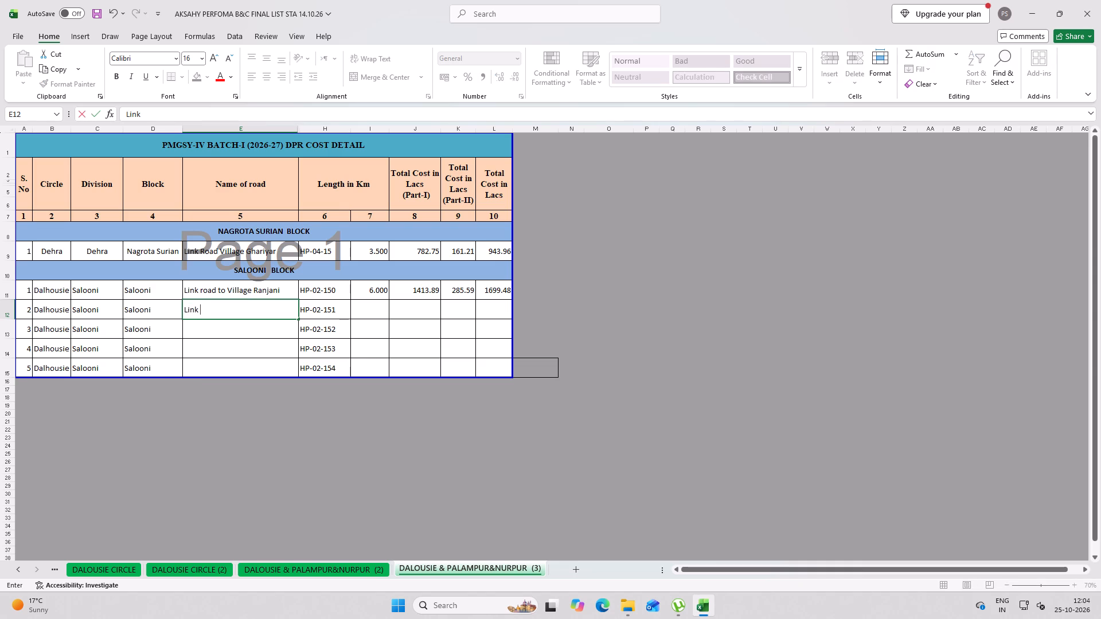
{"action": "type", "text": "Road From"}
{"action": "key", "text": "space"}
{"action": "type", "text": "Tikroo"}
{"action": "key", "text": "space"}
{"action": "type", "text": "to Gahal"}
{"action": "key", "text": "Tab"}
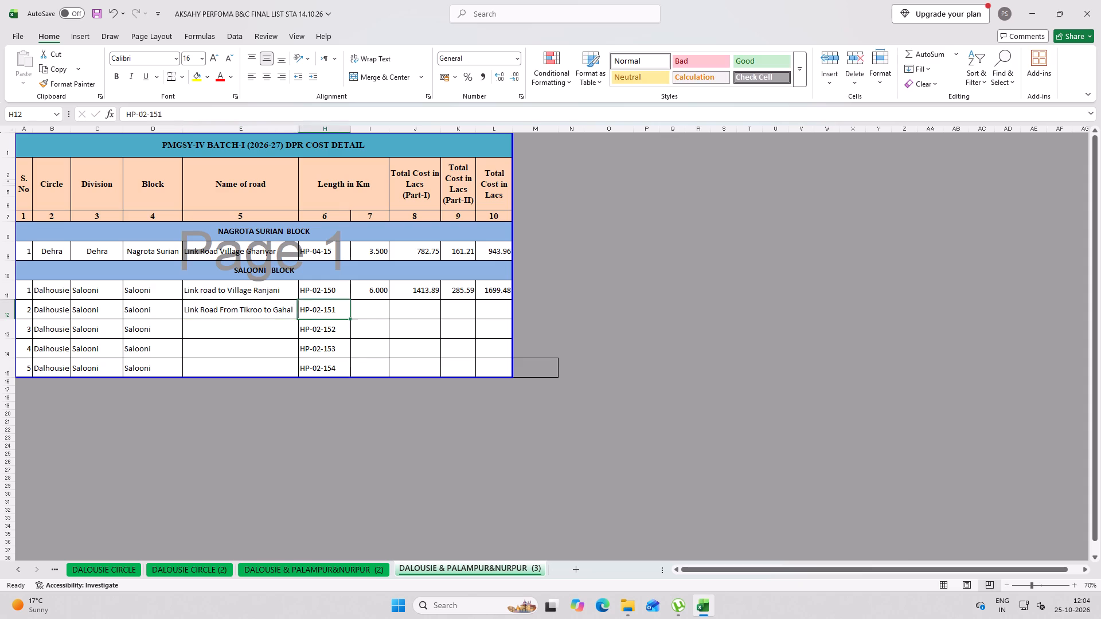
Enter a length of 2.6 km for the Tikroo to Gahal road and format it with three decimals as 2.600.
{"action": "key", "text": "Tab"}
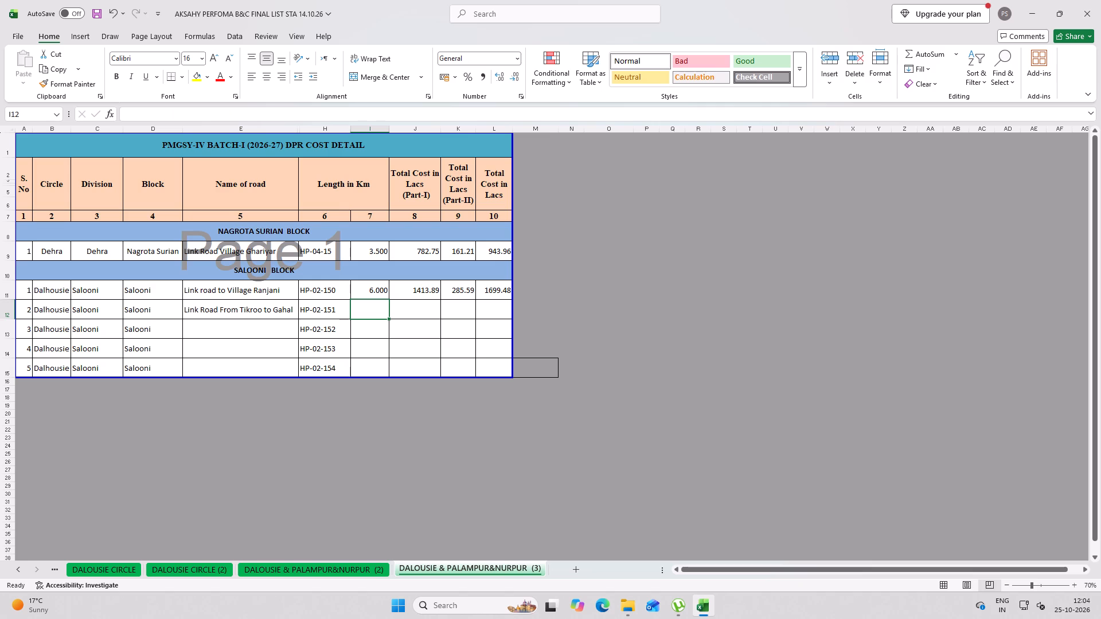
{"action": "type", "text": "2.600"}
{"action": "key", "text": "Right"}
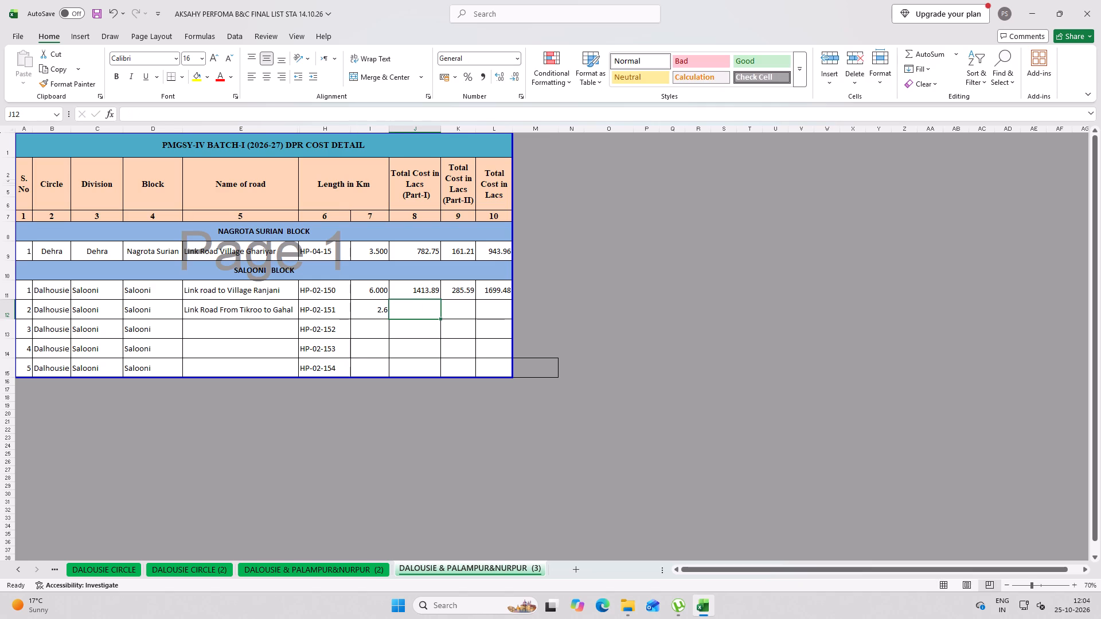
{"action": "left_click", "coordinate": [370, 312]}
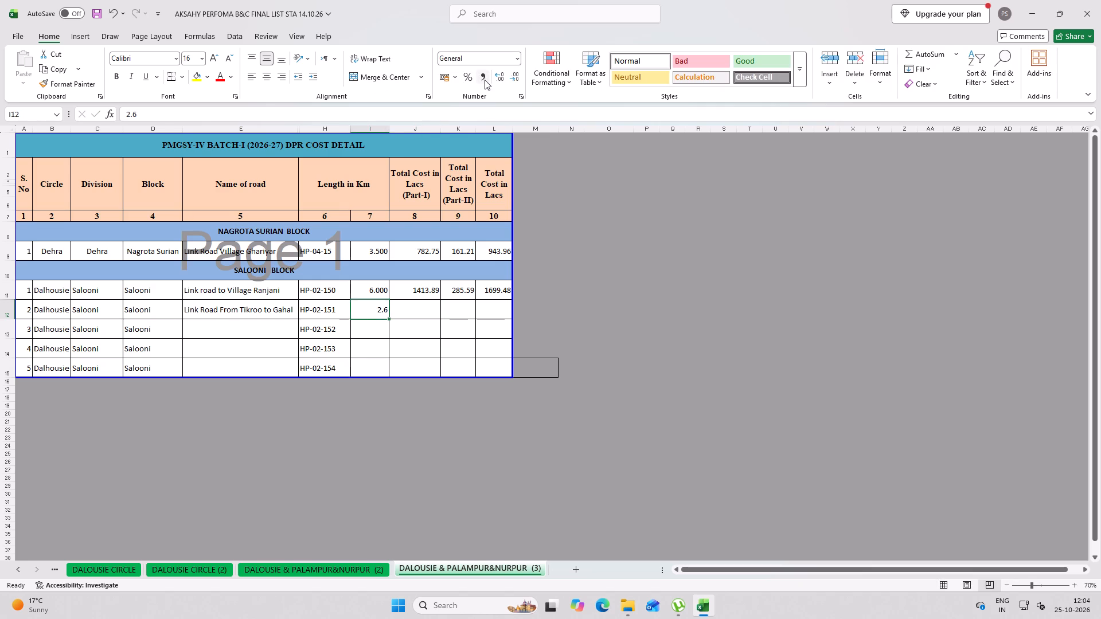
{"action": "left_click", "coordinate": [503, 80]}
{"action": "left_click", "coordinate": [505, 80]}
Enter 622.82 as the Part-I cost and 126.83 as the Part-II cost of the Tikroo to Gahal road.
{"action": "left_click", "coordinate": [421, 312]}
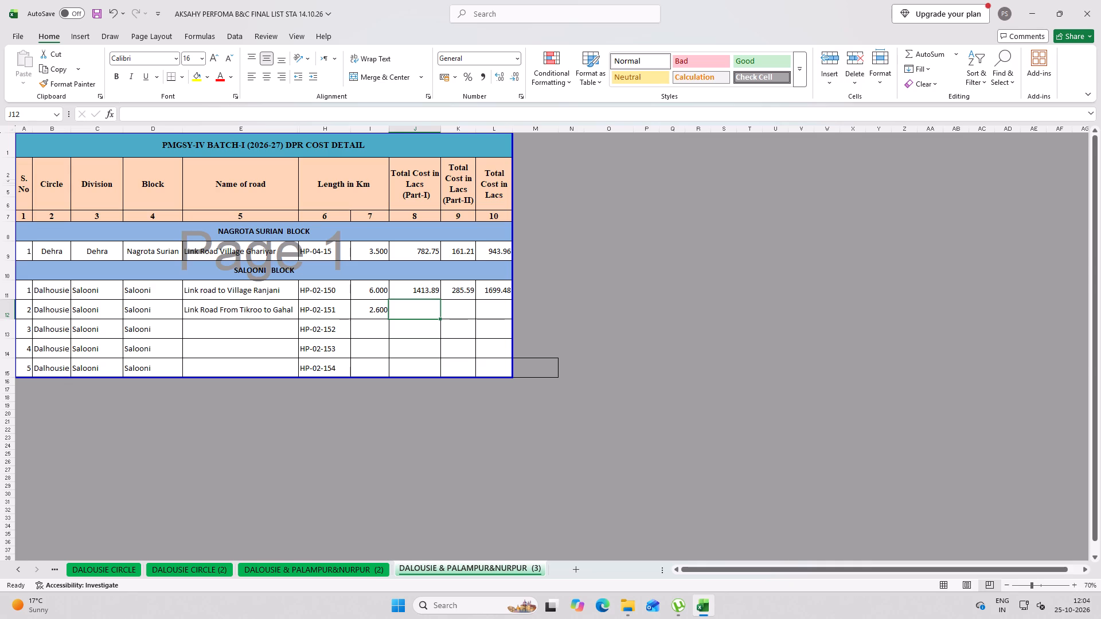
{"action": "type", "text": "622."}
{"action": "type", "text": "82"}
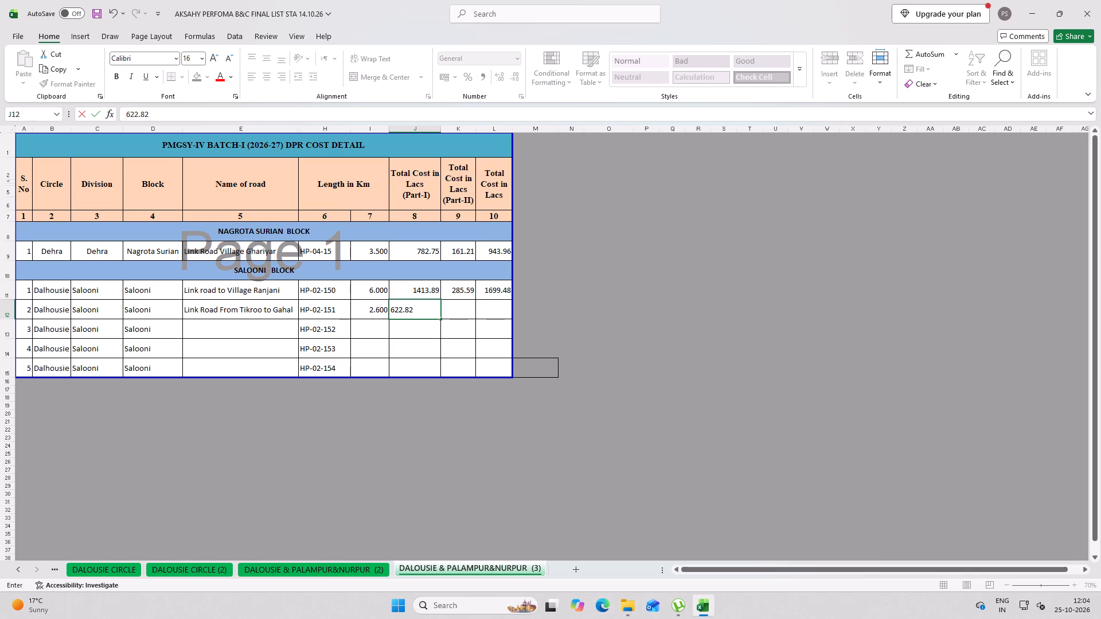
{"action": "key", "text": "Right"}
{"action": "type", "text": "126."}
{"action": "type", "text": "86"}
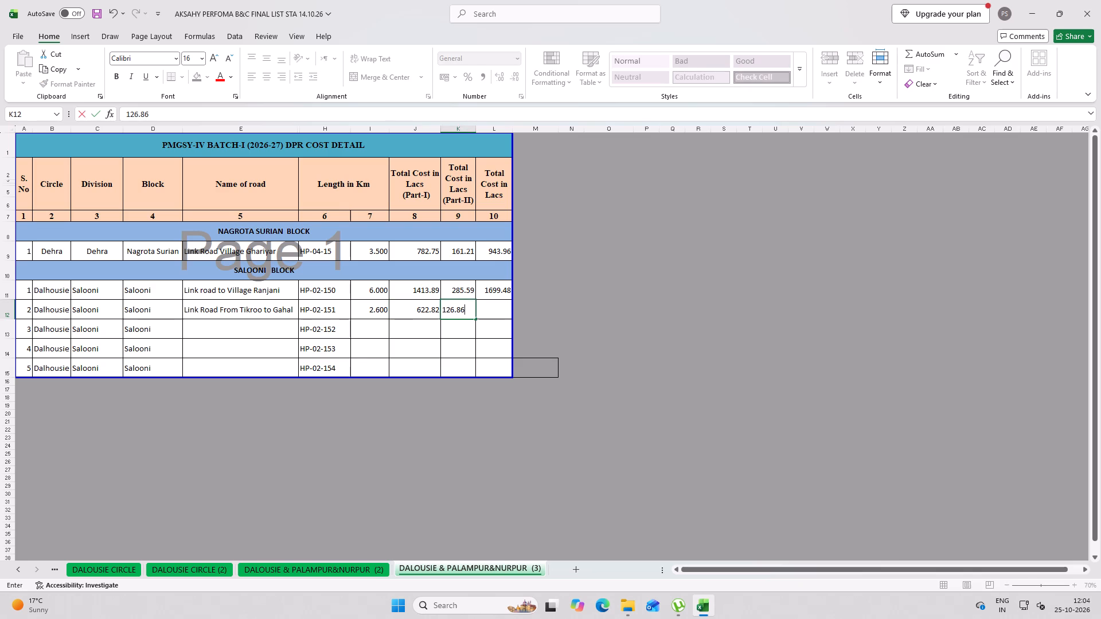
{"action": "key", "text": "BackSpace"}
{"action": "key", "text": "3"}
{"action": "left_click", "coordinate": [497, 318]}
Fill the column 10 total formula from the Link road to Village Ranjani row down to sheet row 19.
{"action": "left_click", "coordinate": [500, 290]}
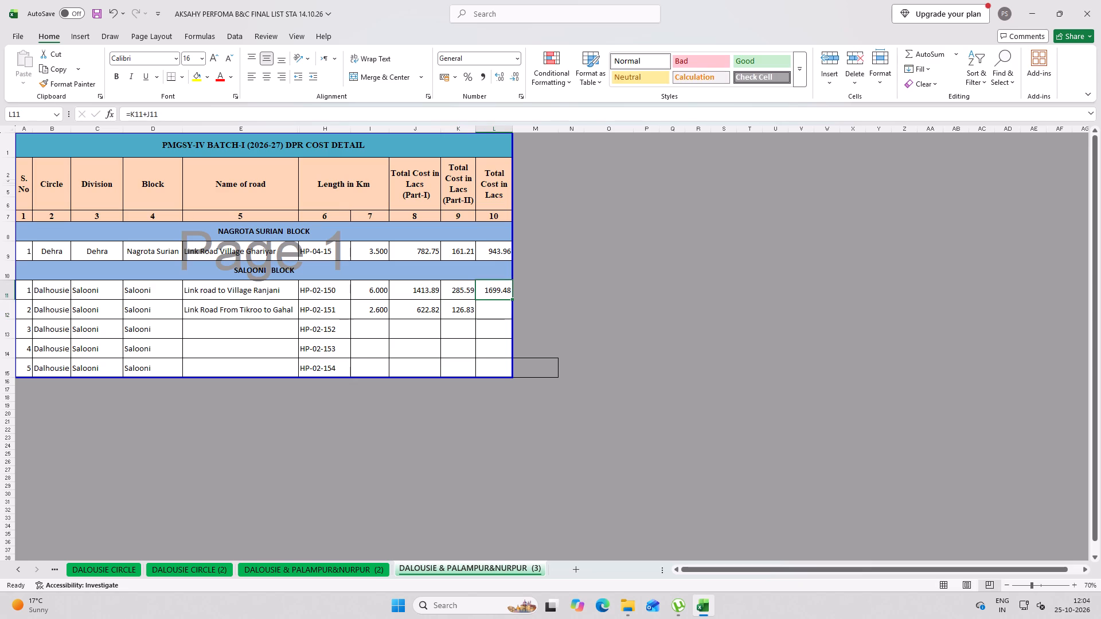
{"action": "left_click_drag", "start_coordinate": [510, 299], "coordinate": [480, 413]}
{"action": "left_click", "coordinate": [573, 358]}
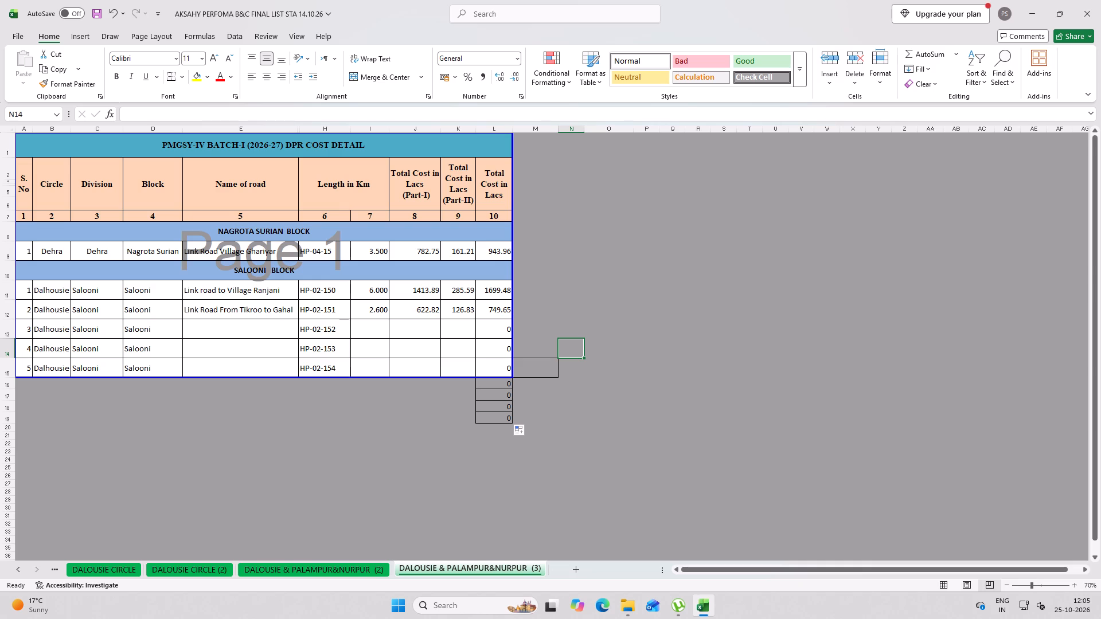
Enter "Link Road to village Billa" as the road name in the third row under SALOONI BLOCK.
{"action": "left_click", "coordinate": [261, 333]}
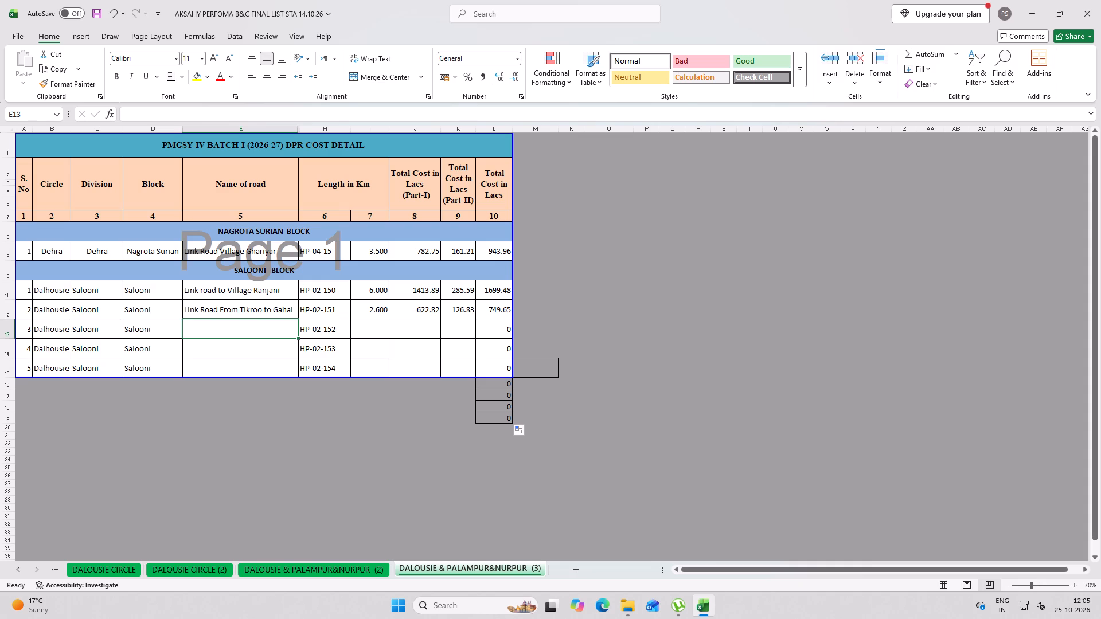
{"action": "type", "text": "Link Roa"}
{"action": "key", "text": "space"}
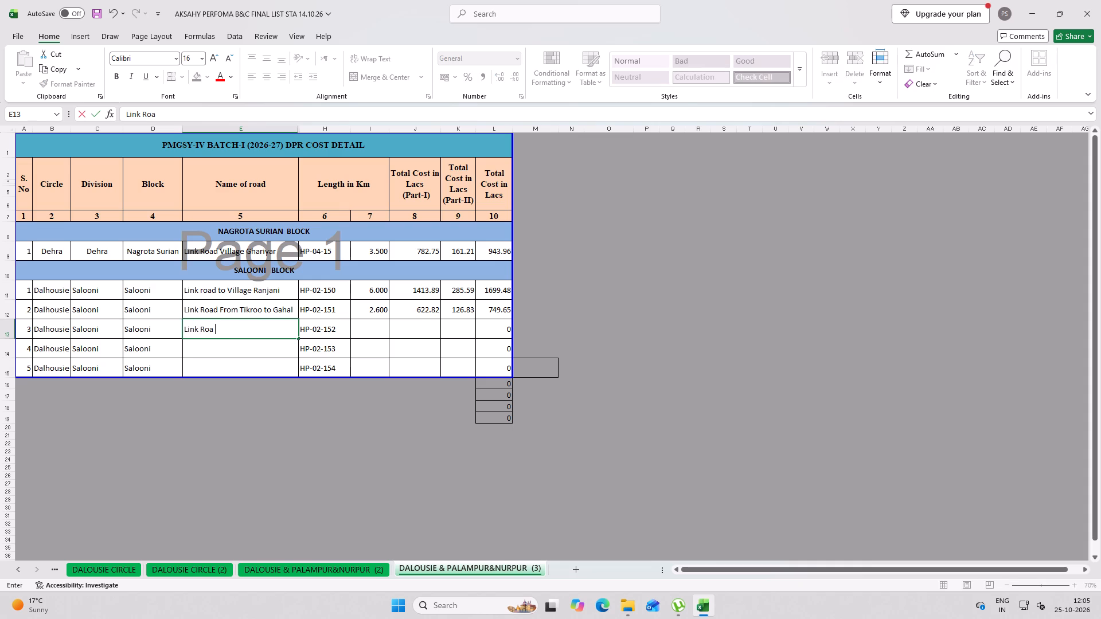
{"action": "key", "text": "BackSpace"}
{"action": "type", "text": "d To"}
{"action": "key", "text": "BackSpace"}
{"action": "key", "text": "BackSpace"}
{"action": "key", "text": "BackSpace"}
{"action": "type", "text": "to"}
{"action": "key", "text": "space"}
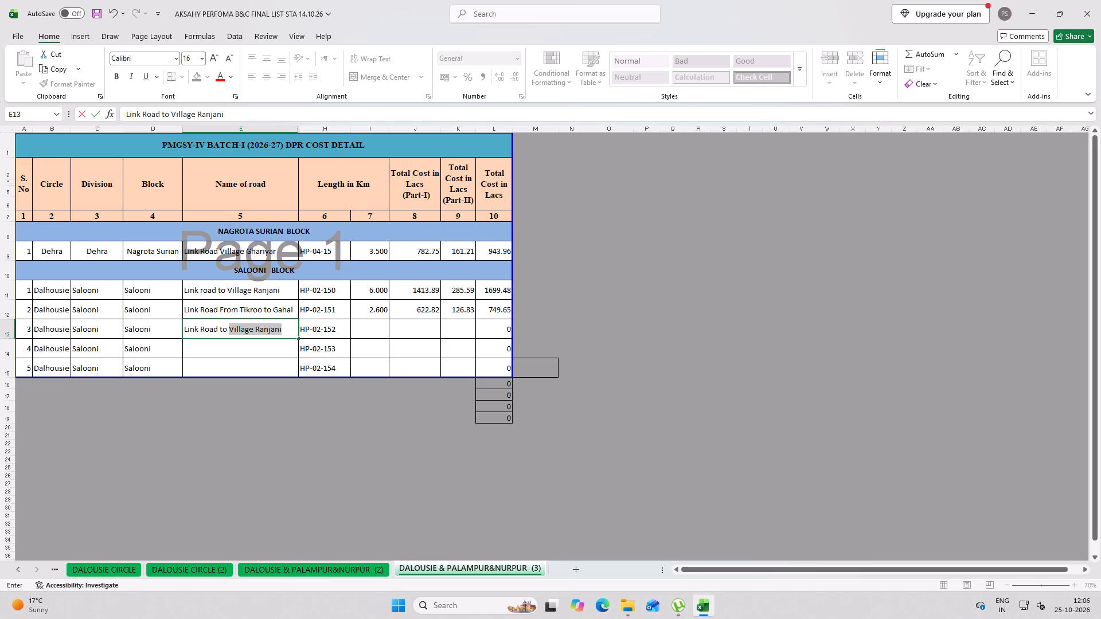
{"action": "type", "text": "villa"}
{"action": "type", "text": "ge Billa"}
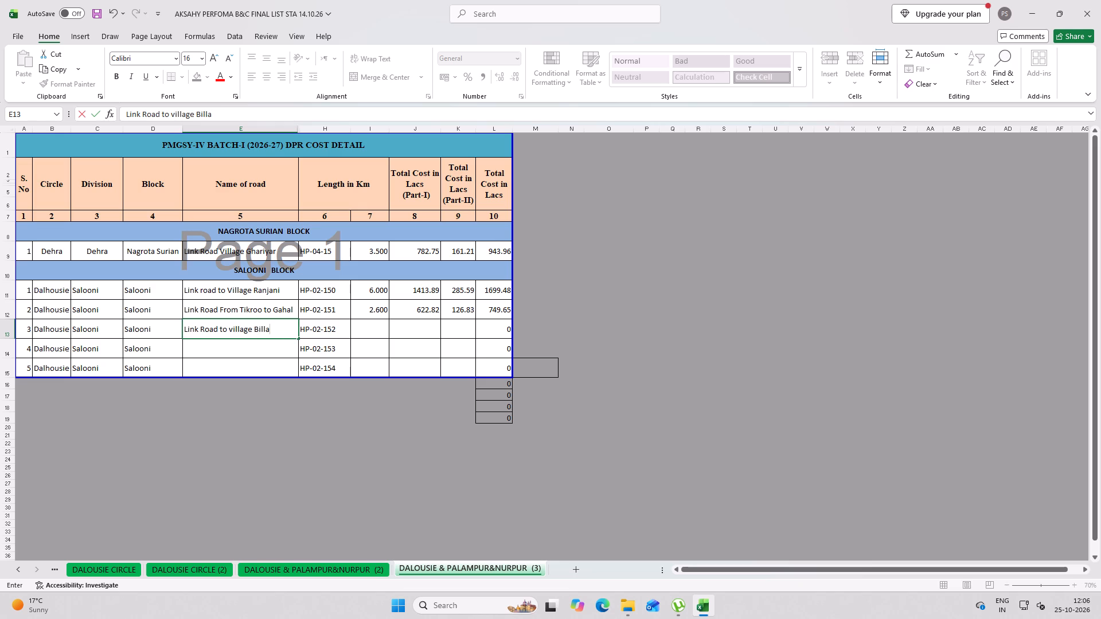
{"action": "key", "text": "Tab"}
Enter a length of 3.8 km for the Link Road to village Billa.
{"action": "key", "text": "Tab"}
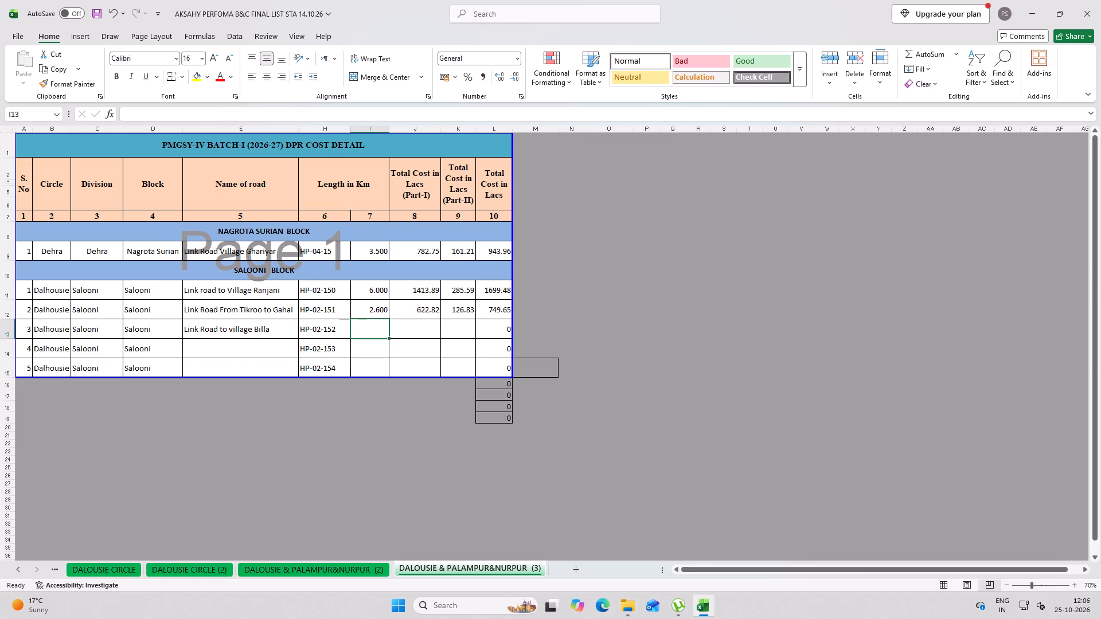
{"action": "type", "text": "3.800"}
{"action": "key", "text": "Right"}
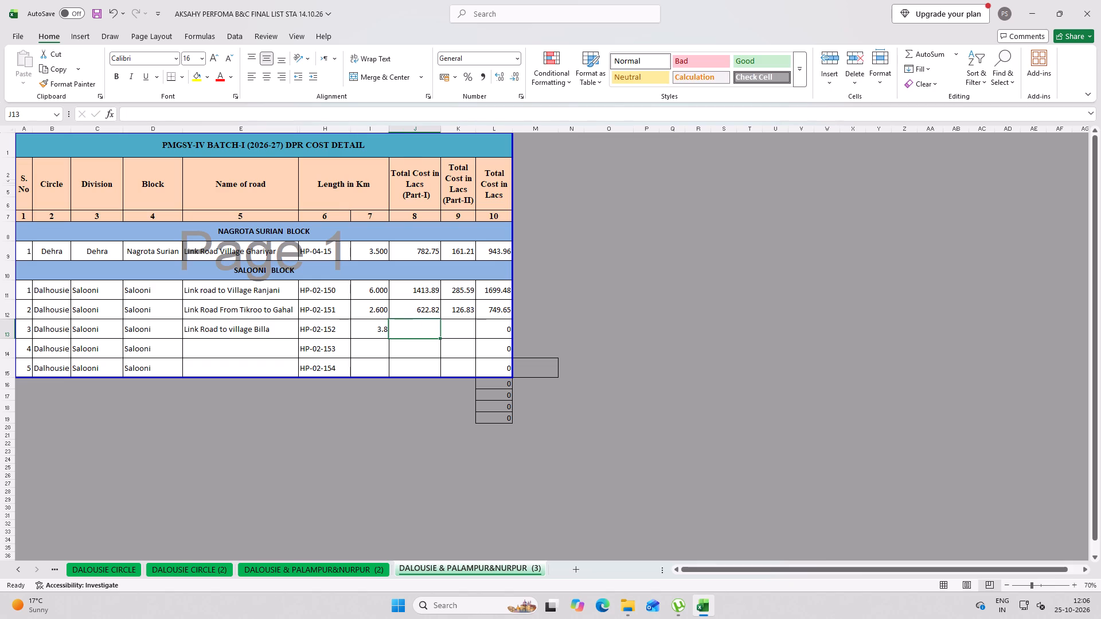
Show the length of the Link Road to village Billa with three decimal places.
{"action": "left_click", "coordinate": [375, 335]}
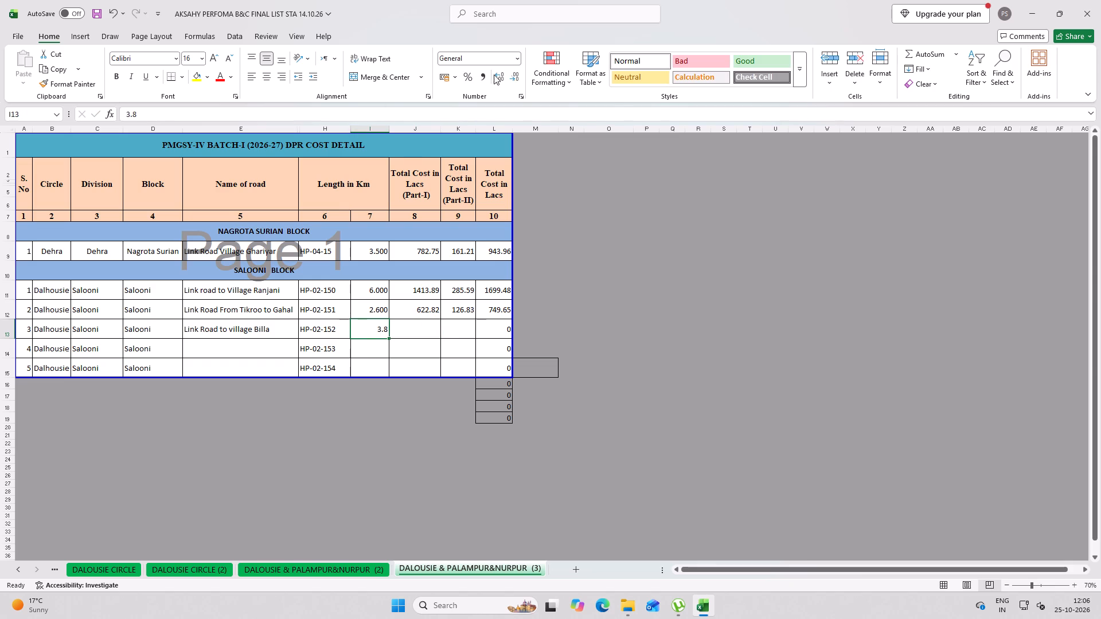
{"action": "double_click", "coordinate": [497, 75]}
Enter 920.90 as the Part-I cost, shown with two decimals, and 183.66 as the Part-II cost of the Link Road to village Billa.
{"action": "left_click", "coordinate": [439, 332]}
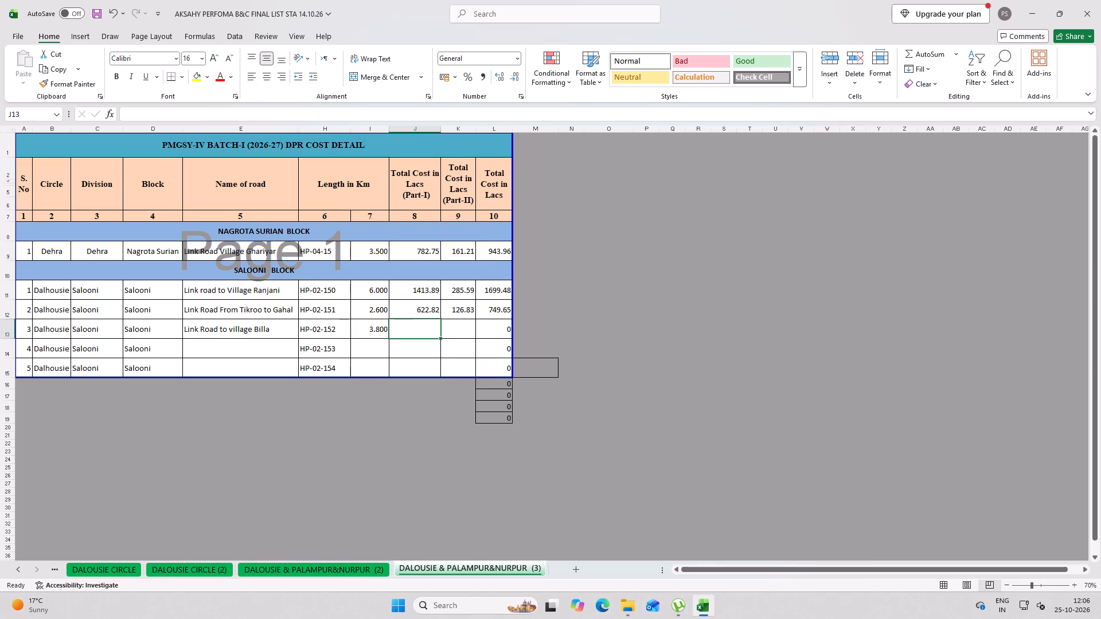
{"action": "key", "text": "9"}
{"action": "type", "text": "20.90"}
{"action": "key", "text": "Right"}
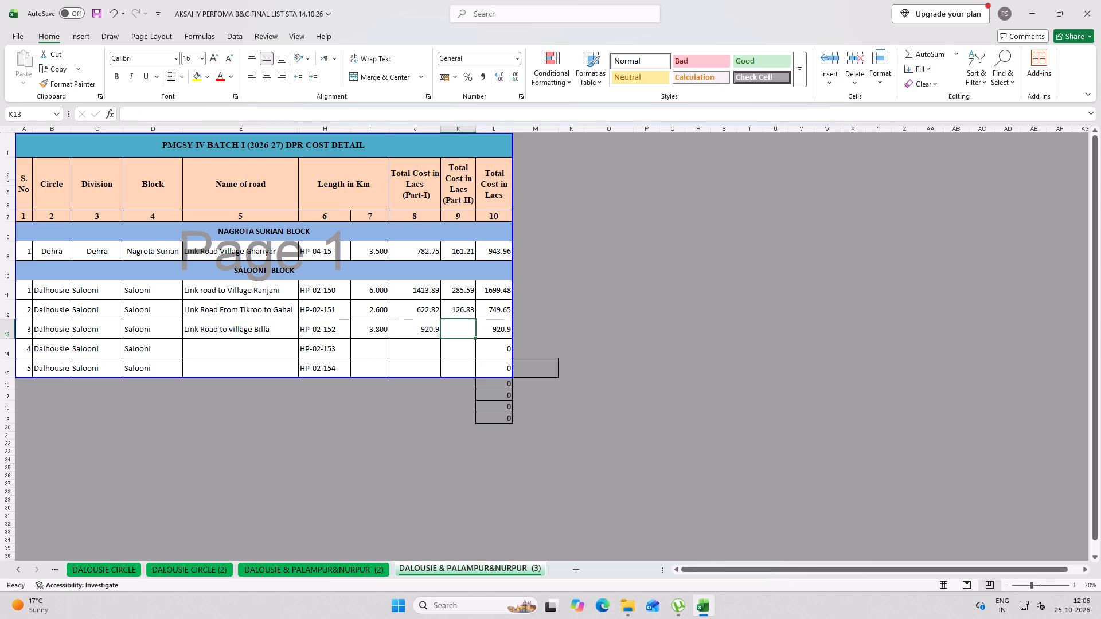
{"action": "left_click", "coordinate": [431, 335]}
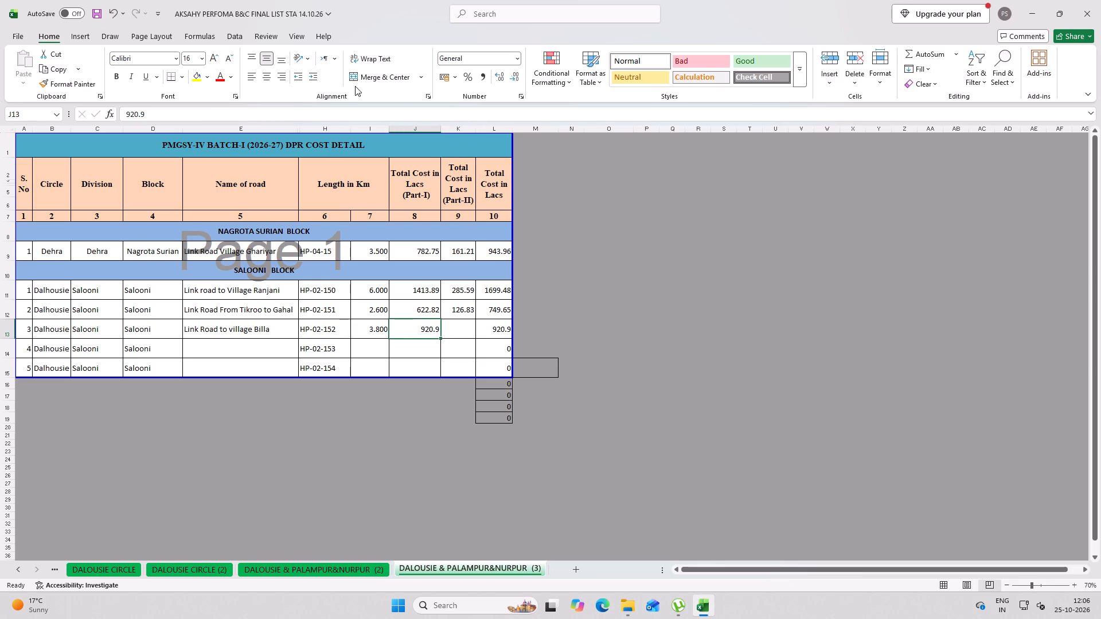
{"action": "left_click", "coordinate": [498, 75]}
{"action": "left_click", "coordinate": [473, 332]}
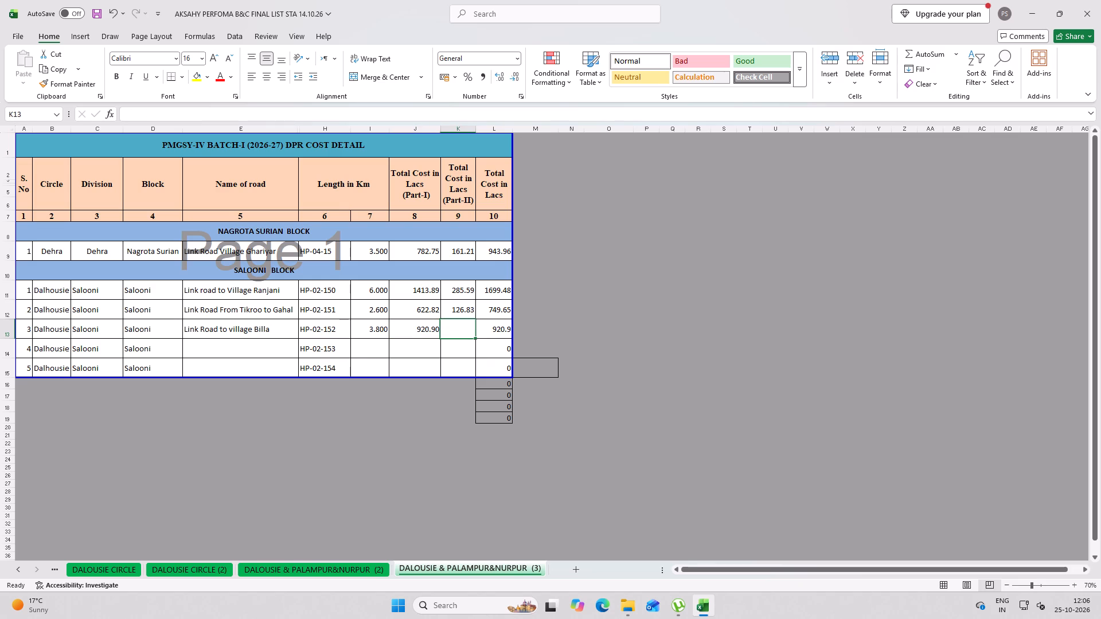
{"action": "type", "text": "183.66"}
{"action": "left_click", "coordinate": [688, 323]}
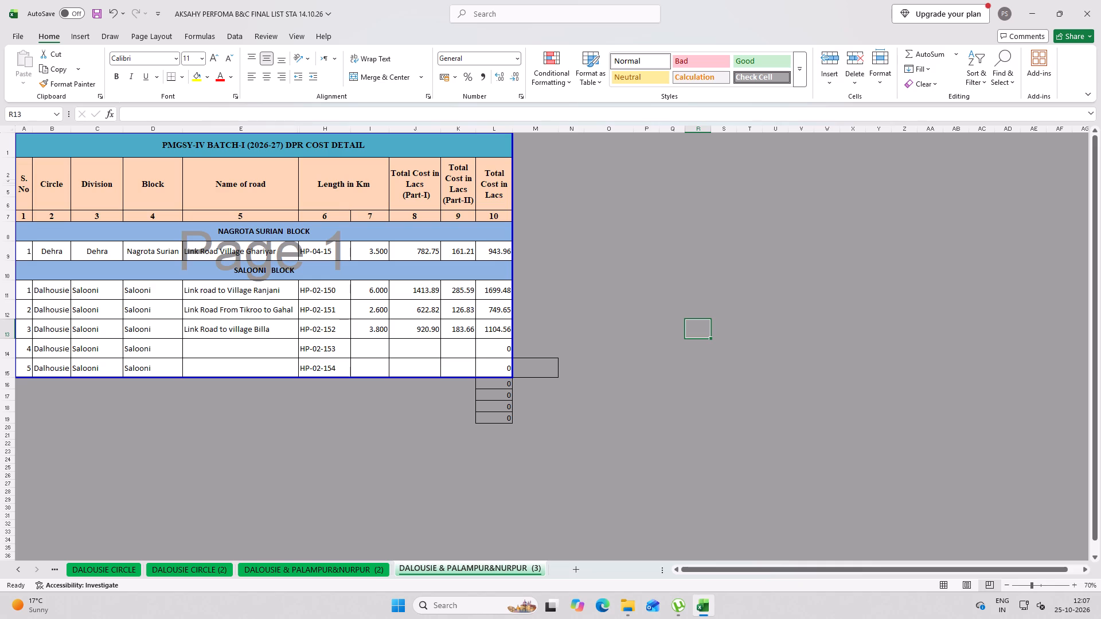
Enter "Link Road to Village Mulkiar" as the road name in the fourth row under SALOONI BLOCK.
{"action": "left_click", "coordinate": [235, 349]}
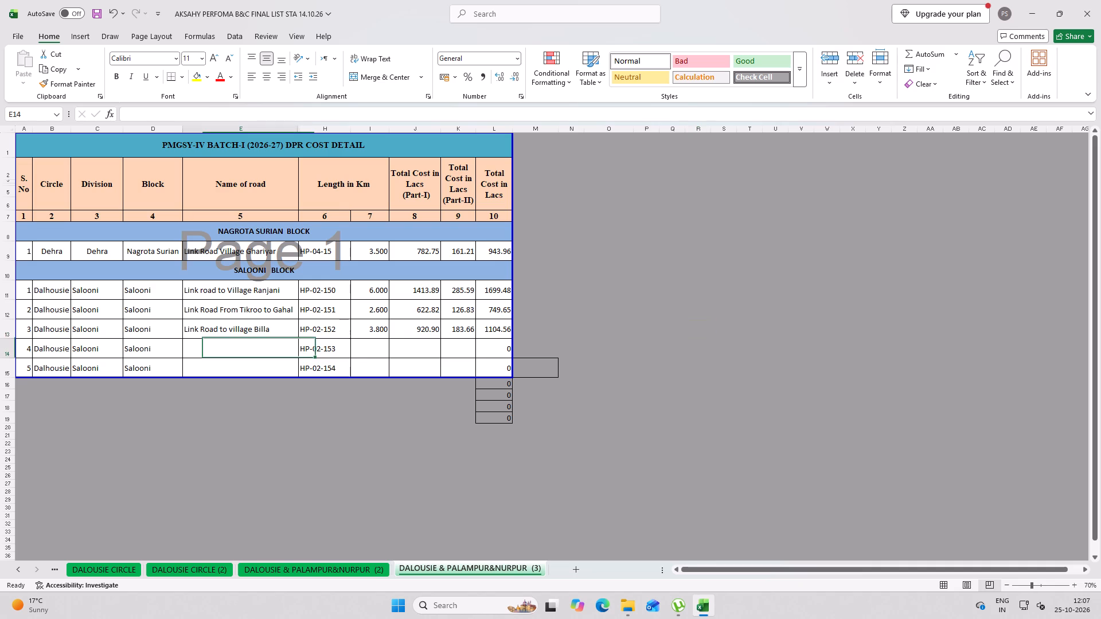
{"action": "type", "text": "Link Road"}
{"action": "key", "text": "space"}
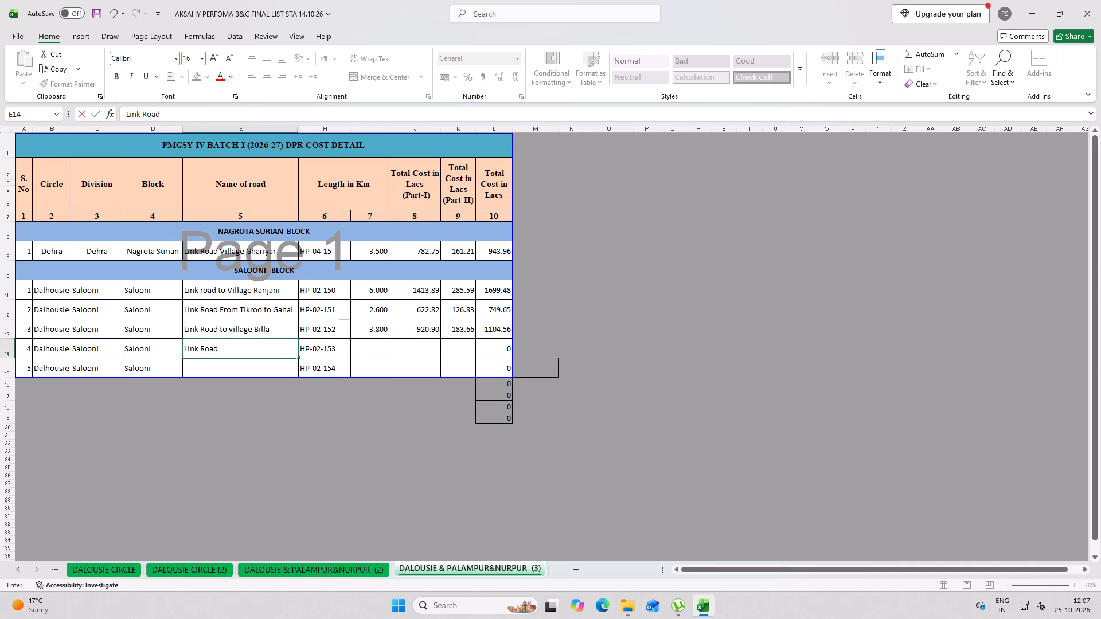
{"action": "type", "text": "To"}
{"action": "key", "text": "space"}
{"action": "key", "text": "space"}
{"action": "key", "text": "BackSpace"}
{"action": "key", "text": "BackSpace"}
{"action": "key", "text": "BackSpace"}
{"action": "key", "text": "BackSpace"}
{"action": "type", "text": "to Vila"}
{"action": "key", "text": "BackSpace"}
{"action": "type", "text": "lagr"}
{"action": "key", "text": "BackSpace"}
{"action": "type", "text": "e"}
{"action": "key", "text": "space"}
{"action": "key", "text": "shift+m"}
{"action": "key", "text": "u"}
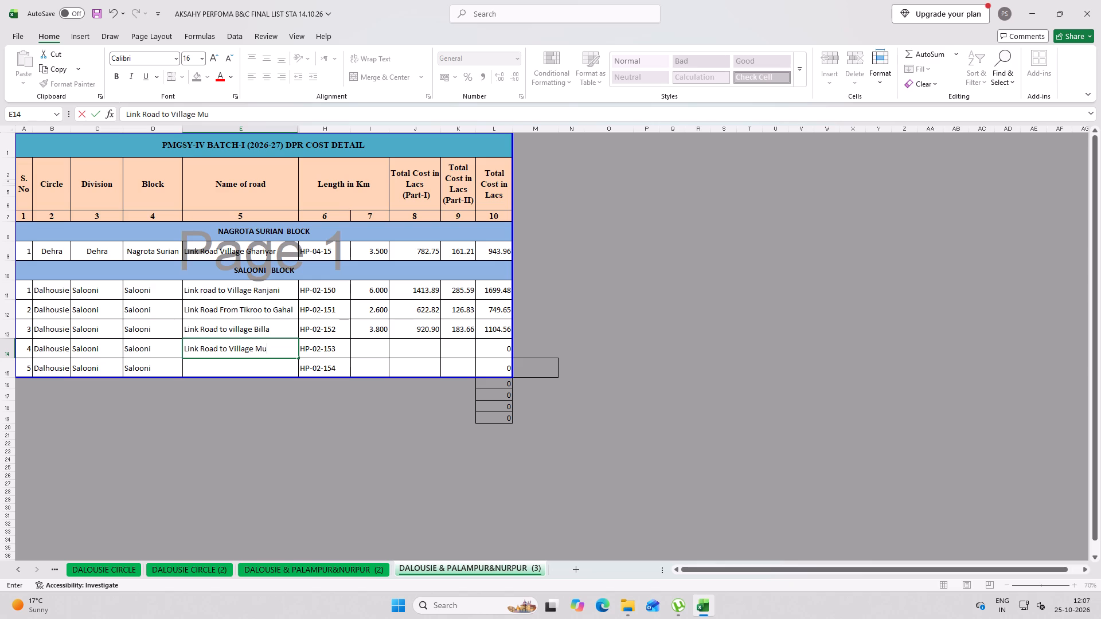
{"action": "type", "text": "lkiar"}
{"action": "key", "text": "Tab"}
Enter a length of 2.600 km for the Link Road to Village Mulkiar, shown with three decimal places.
{"action": "key", "text": "Tab"}
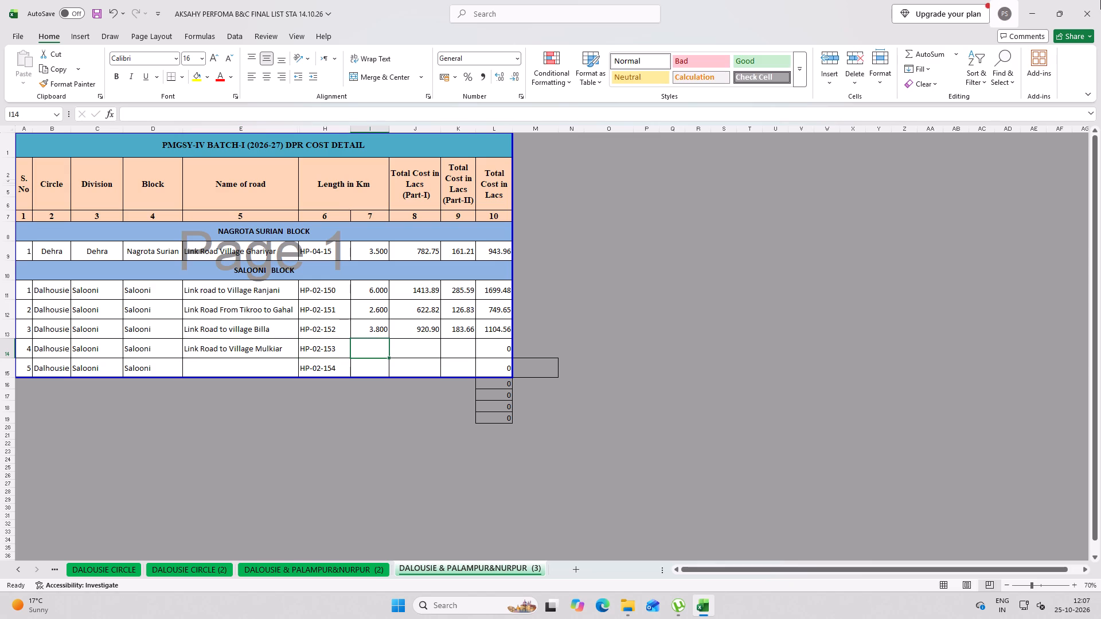
{"action": "type", "text": "2."}
{"action": "type", "text": "600"}
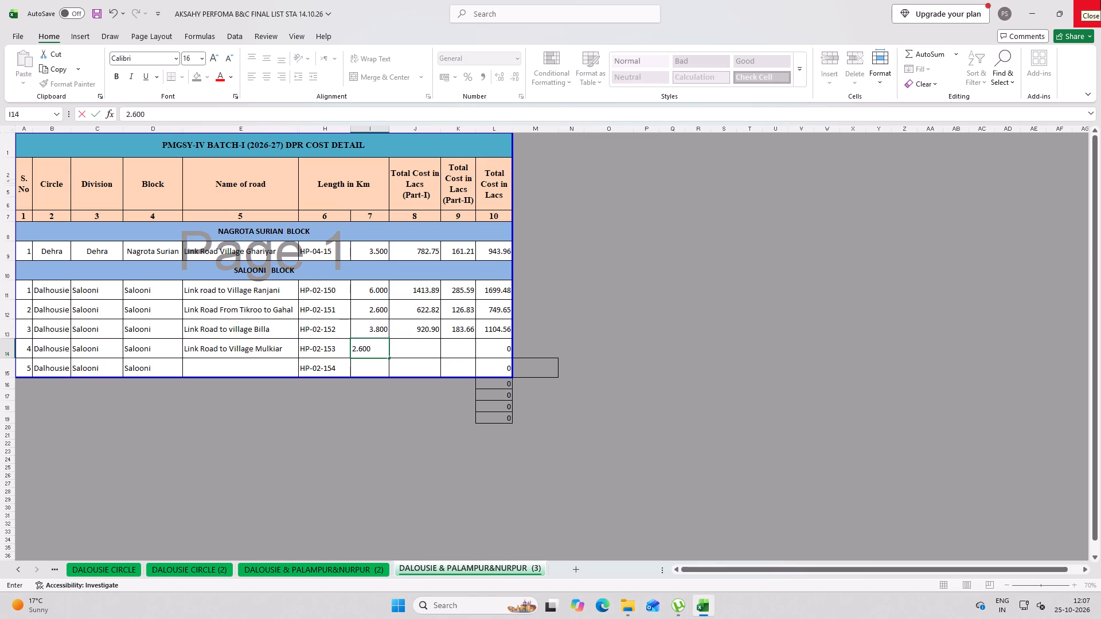
{"action": "left_click", "coordinate": [639, 321]}
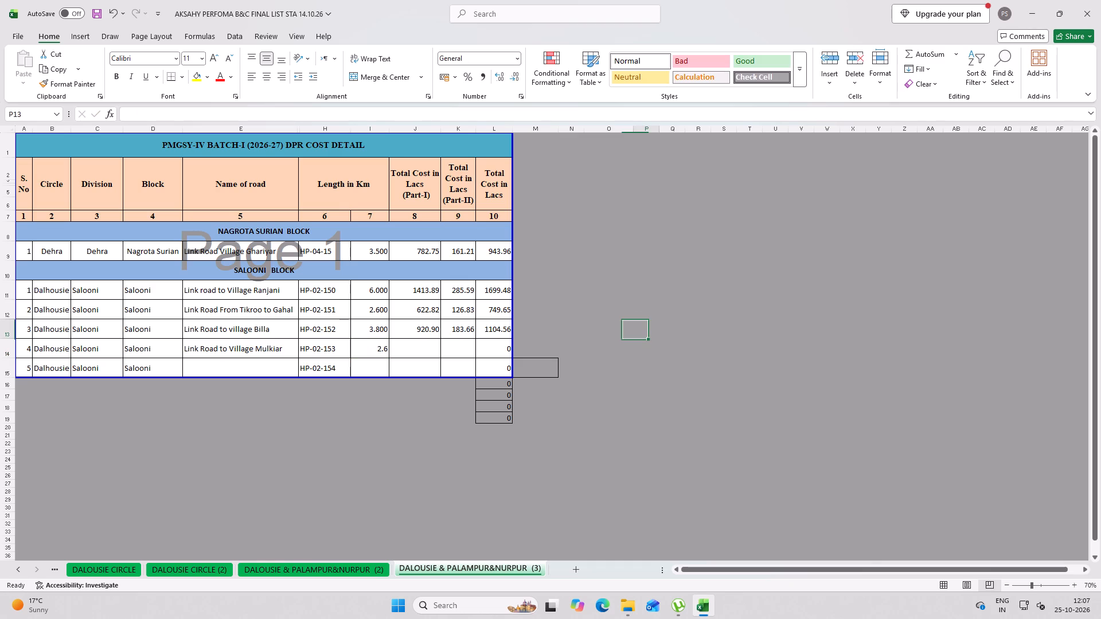
{"action": "left_click", "coordinate": [368, 341]}
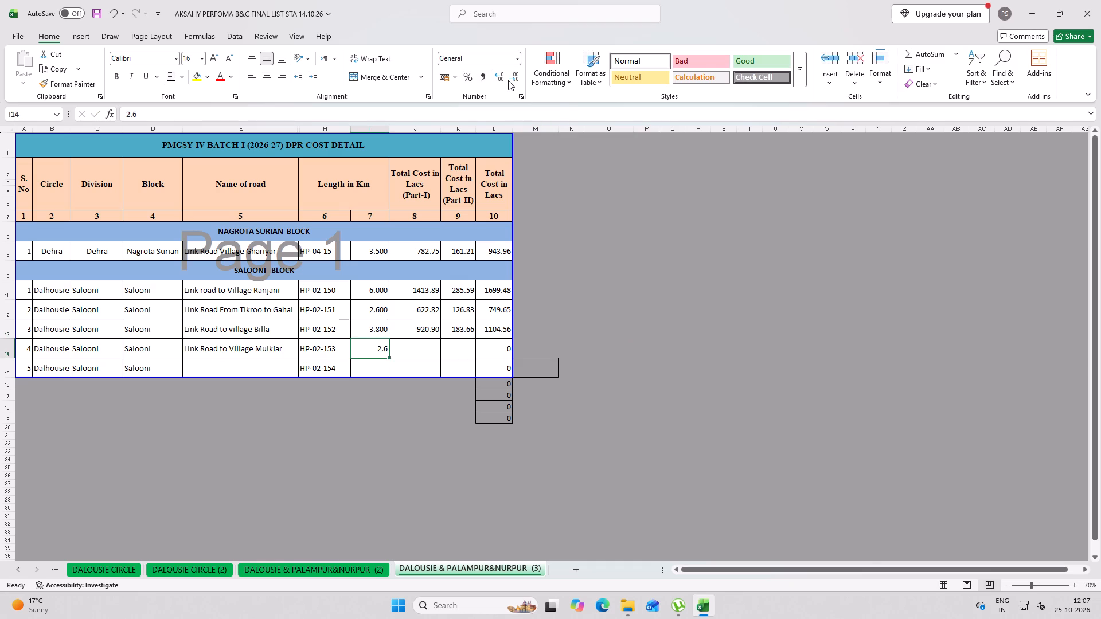
{"action": "left_click", "coordinate": [508, 80]}
{"action": "left_click", "coordinate": [498, 81]}
{"action": "left_click", "coordinate": [498, 81]}
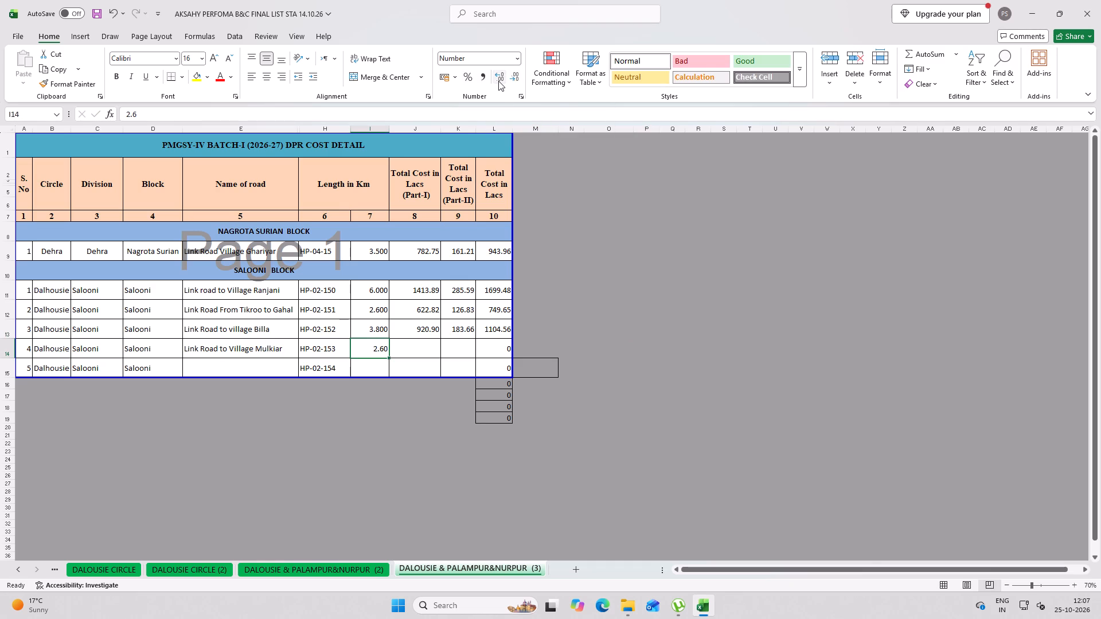
{"action": "left_click", "coordinate": [498, 81]}
Enter 700.07 as the Part-I cost and 128.24 as the Part-II cost of the Link Road to Village Mulkiar.
{"action": "left_click", "coordinate": [434, 339]}
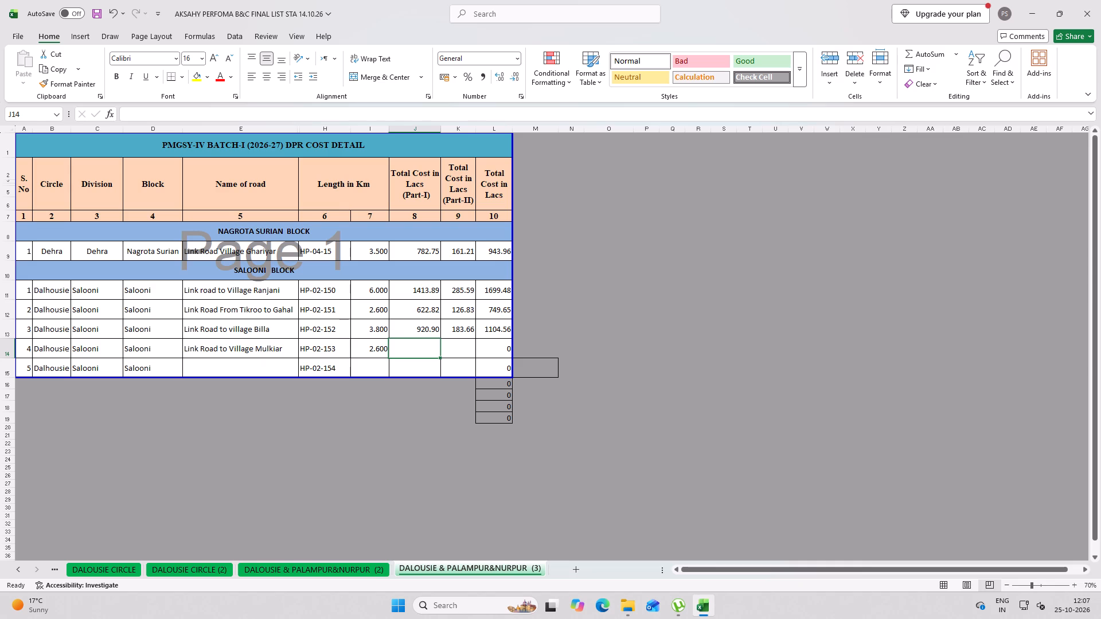
{"action": "type", "text": "700.07"}
{"action": "key", "text": "Right"}
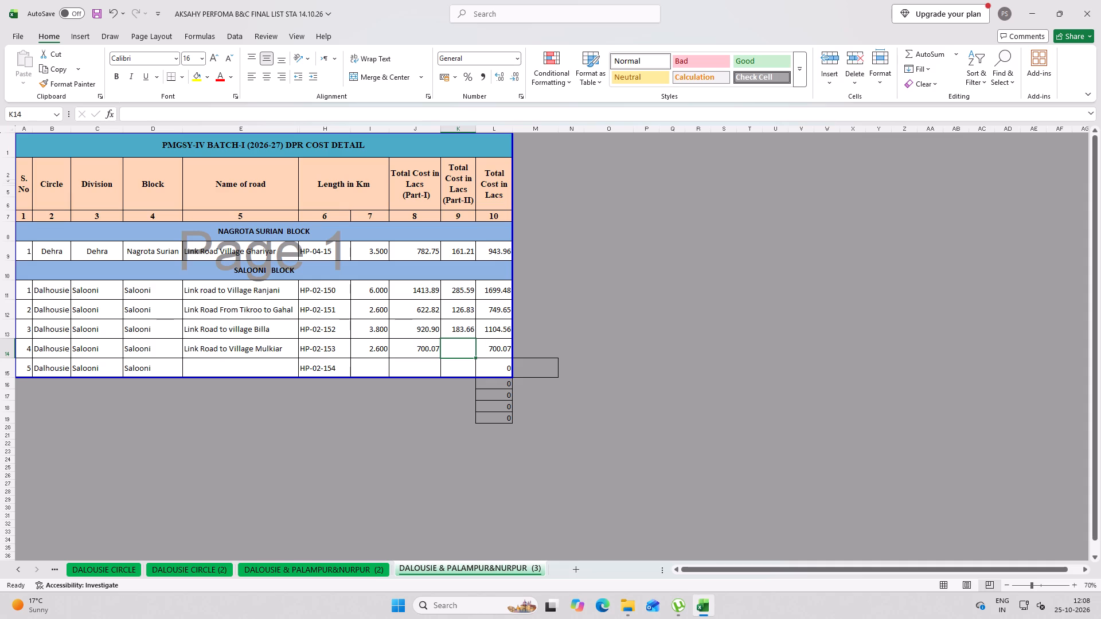
{"action": "type", "text": "128.124"}
{"action": "key", "text": "BackSpace"}
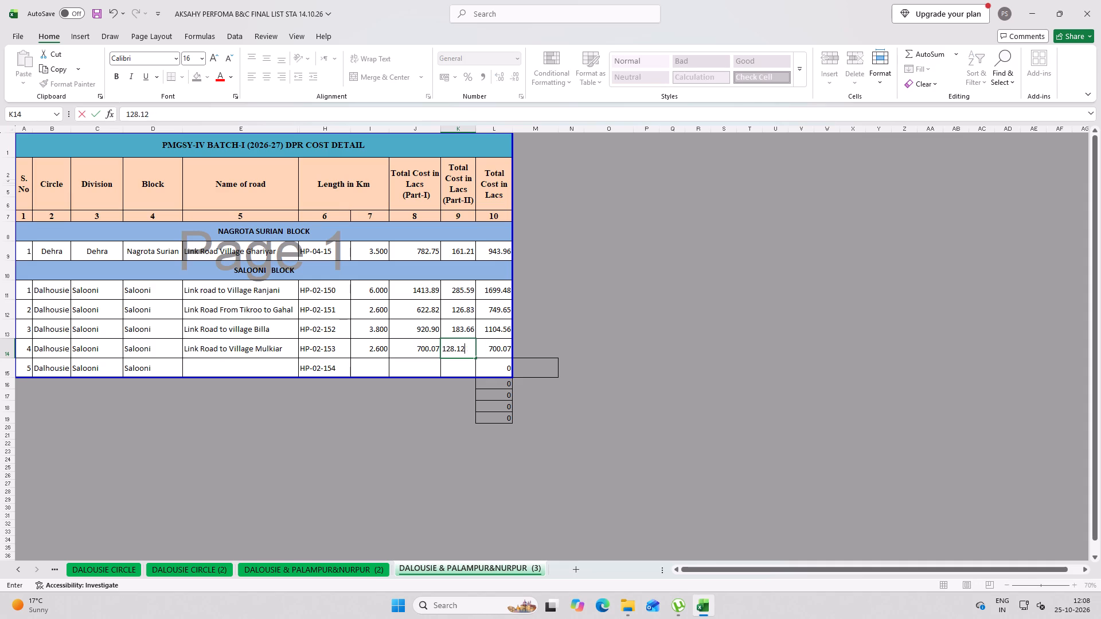
{"action": "key", "text": "BackSpace"}
{"action": "key", "text": "BackSpace"}
{"action": "type", "text": "24"}
{"action": "left_click", "coordinate": [1017, 270]}
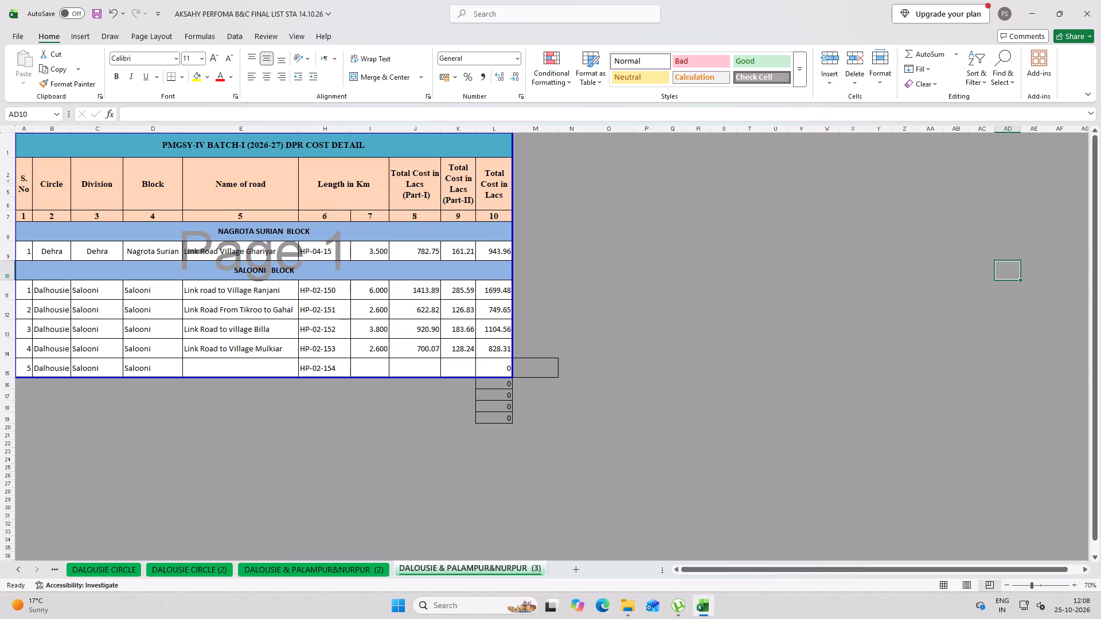
Copy the road name "Link Road to Village Mulkiar" into the fifth row under SALOONI BLOCK and open the copy for editing.
{"action": "left_click", "coordinate": [221, 367]}
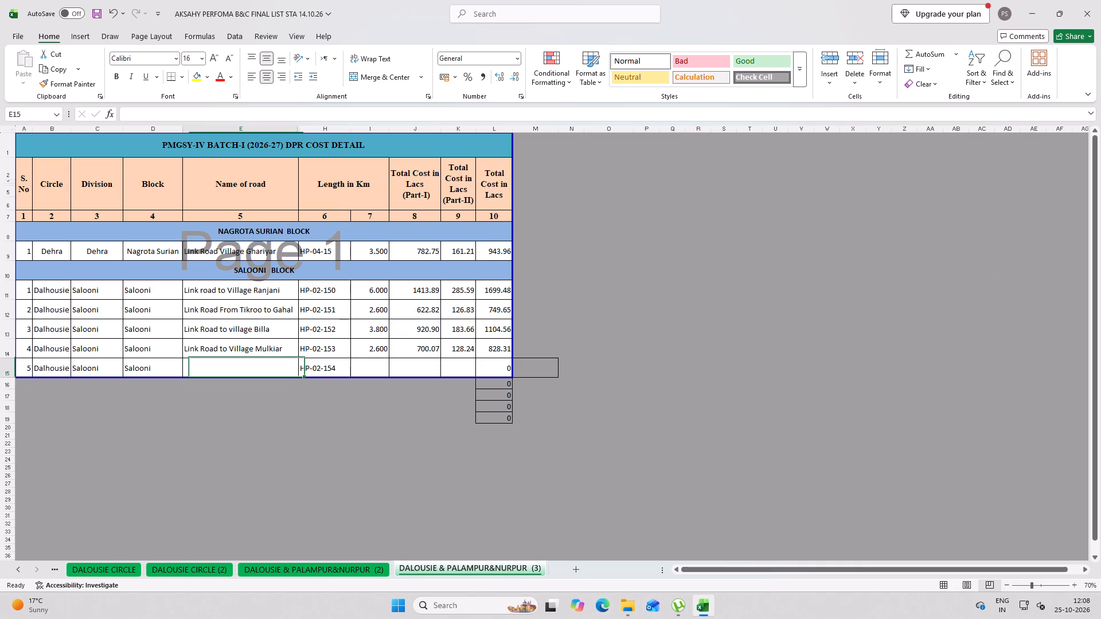
{"action": "left_click", "coordinate": [236, 348]}
{"action": "key", "text": "ctrl+c"}
{"action": "left_click", "coordinate": [228, 369]}
{"action": "key", "text": "ctrl+v"}
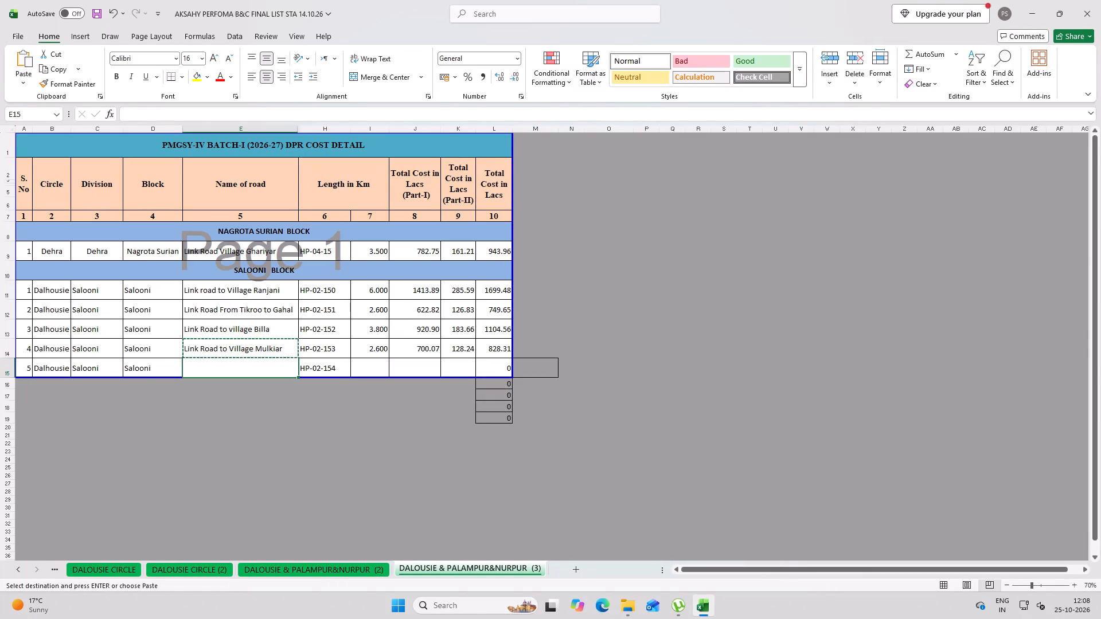
{"action": "triple_click", "coordinate": [286, 367]}
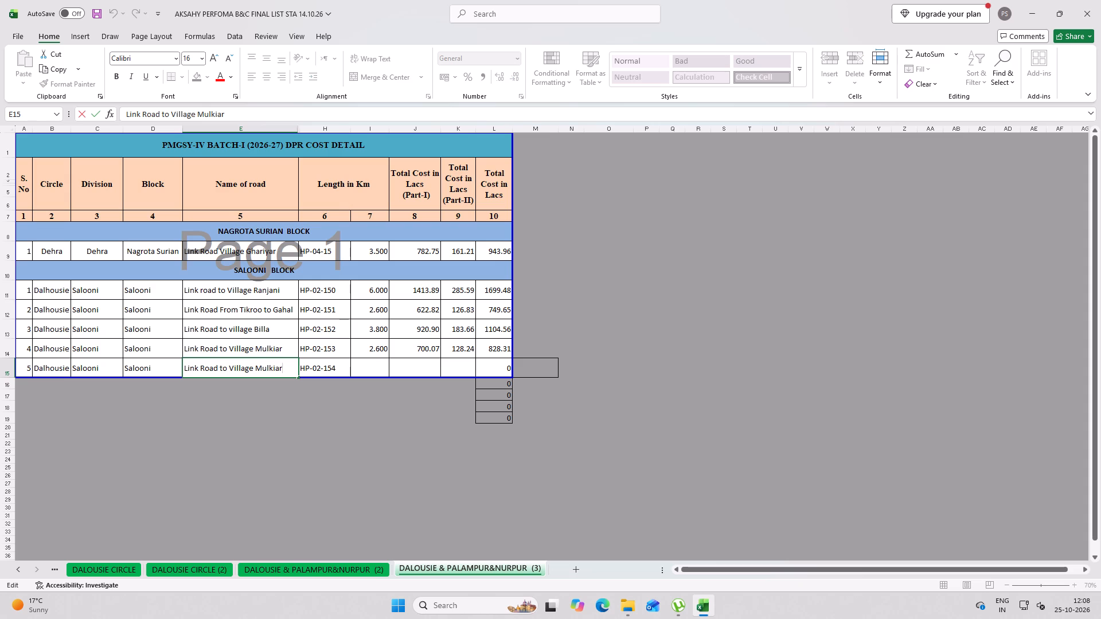
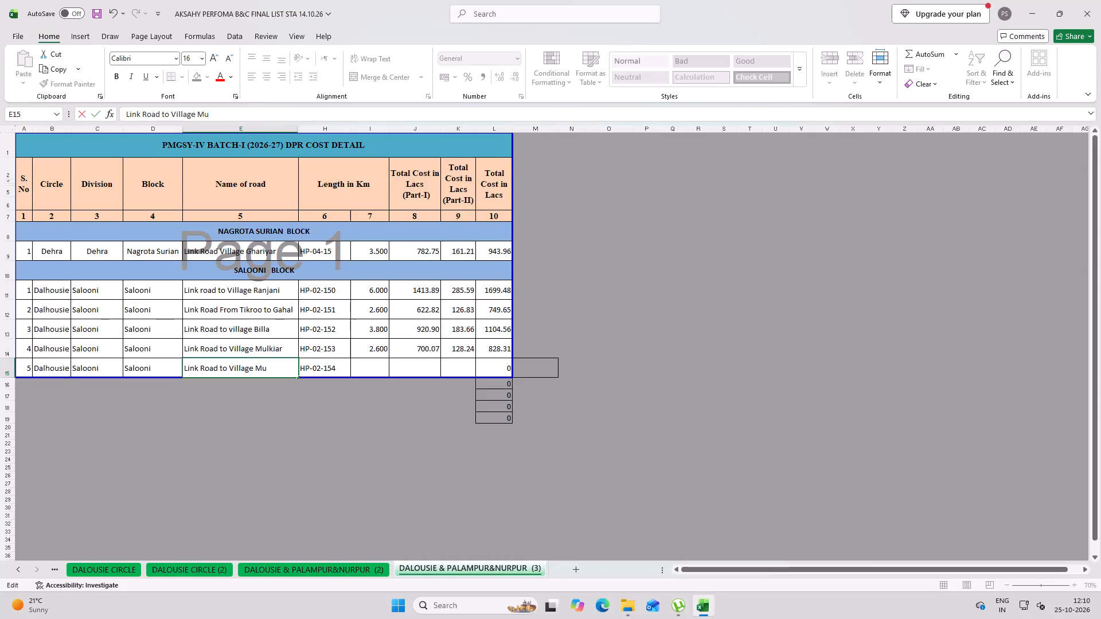
Change the road name in the fifth row under SALOONI BLOCK to "Link Road to Village Ganua".
{"action": "key", "text": "BackSpace"}
{"action": "key", "text": "BackSpace"}
{"action": "type", "text": "Ga"}
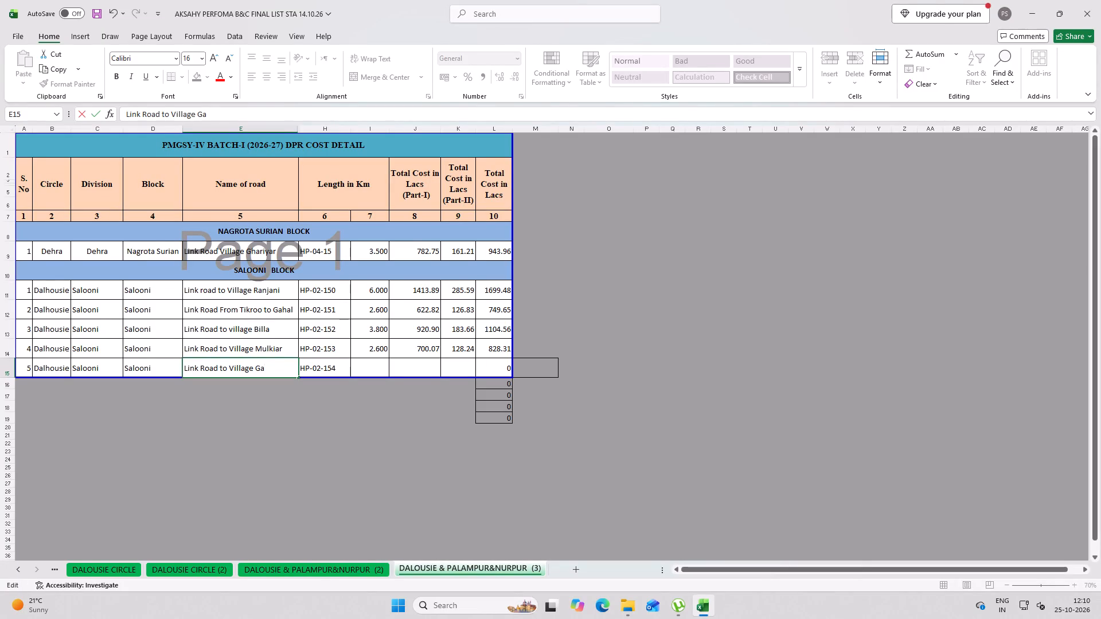
{"action": "type", "text": "nua"}
{"action": "key", "text": "Tab"}
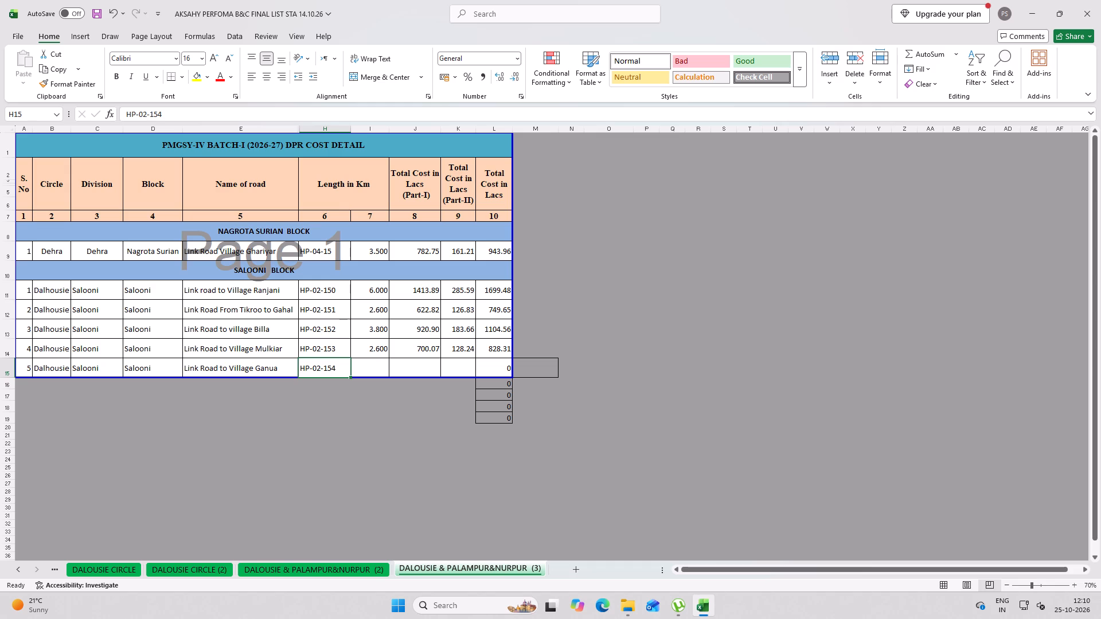
Enter a length of 2.985 km for the Link Road to Village Ganua.
{"action": "key", "text": "Tab"}
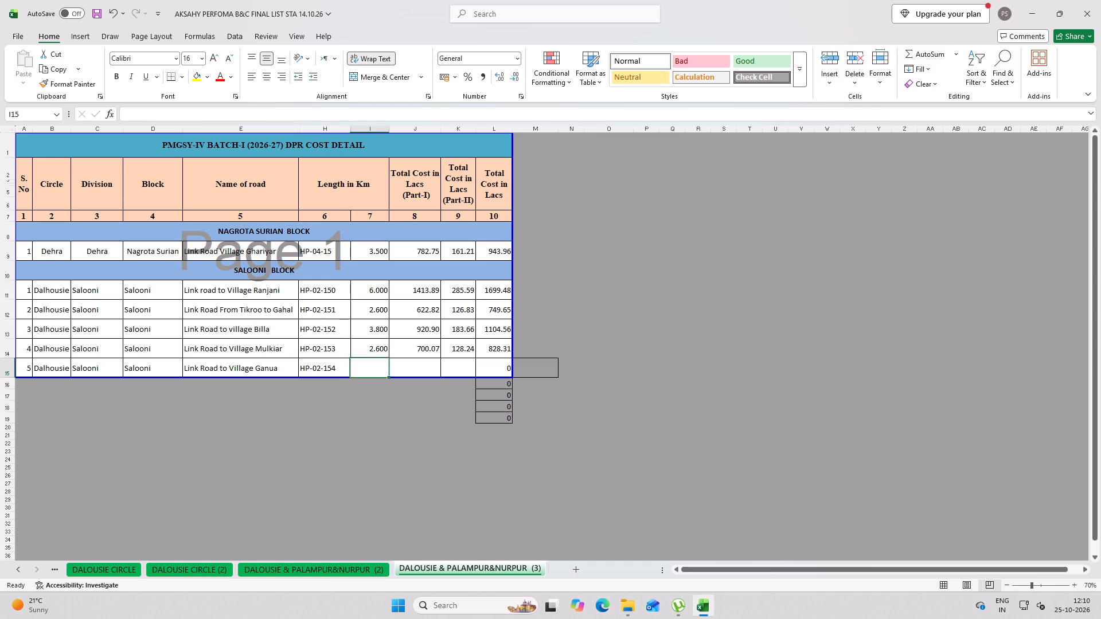
{"action": "type", "text": "2."}
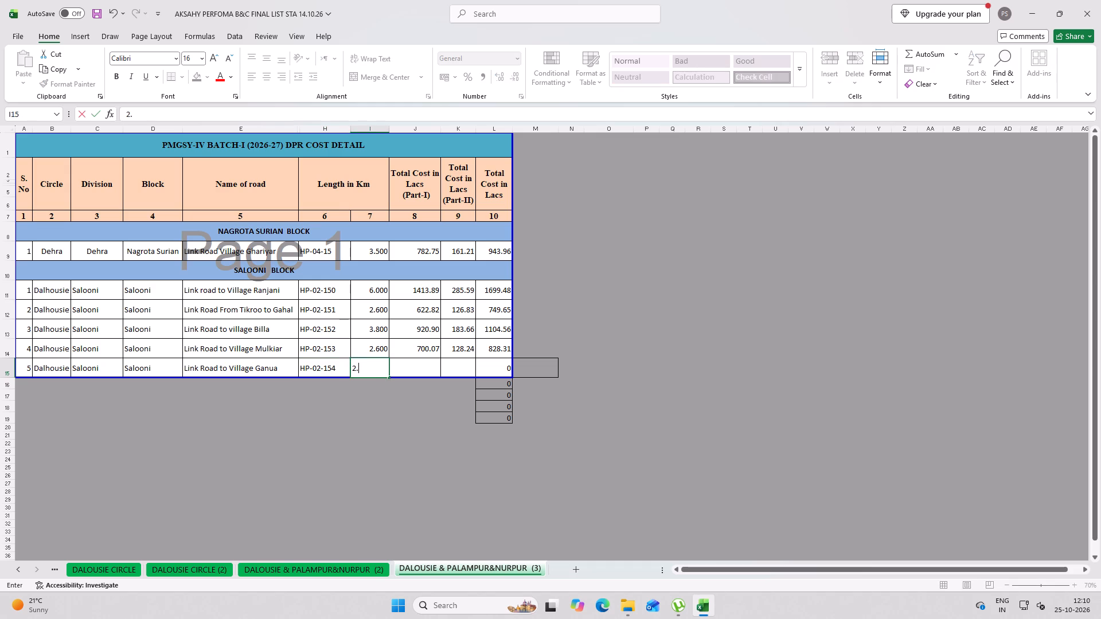
{"action": "type", "text": "985"}
{"action": "key", "text": "Tab"}
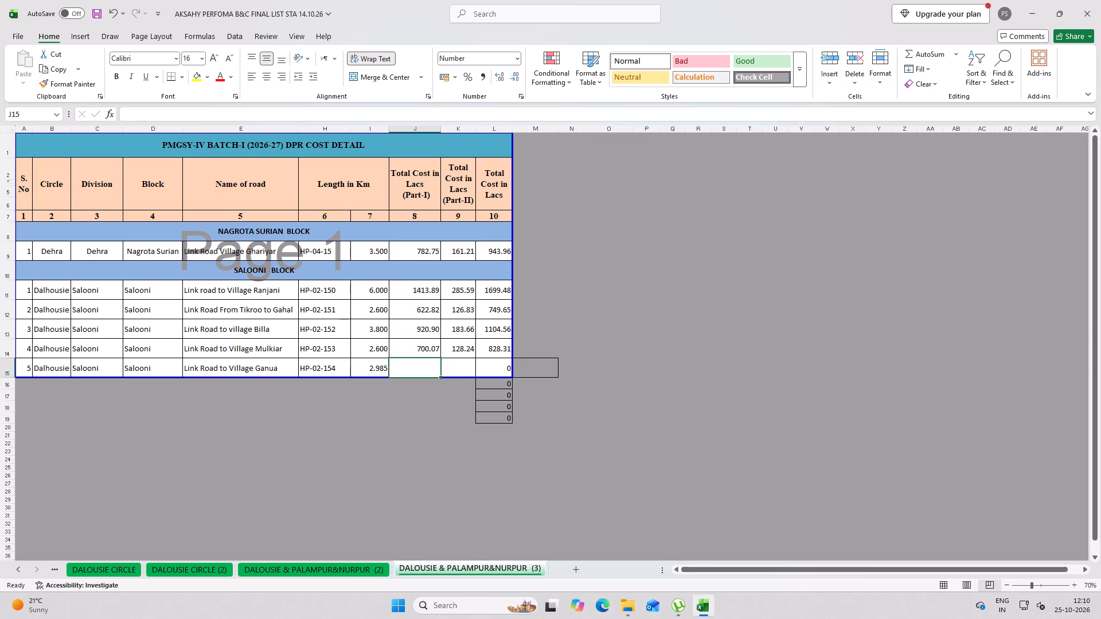
Enter 676.18 as the Part-I cost of the Ganua road, shown with two decimal places, and 138.96 as its Part-II cost.
{"action": "type", "text": "676."}
{"action": "key", "text": "1"}
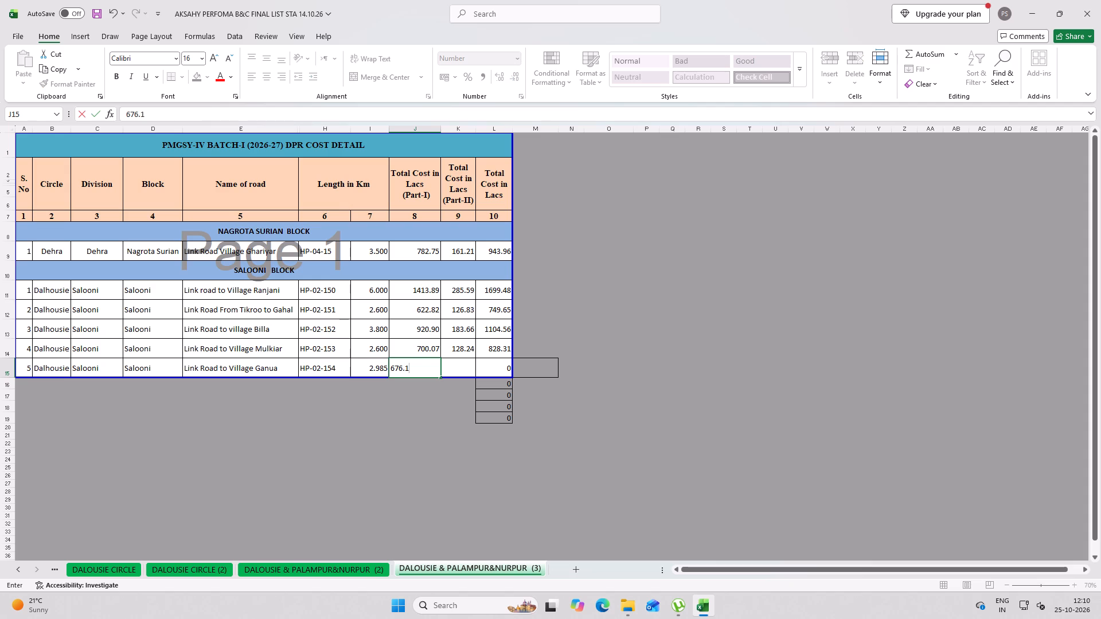
{"action": "key", "text": "8"}
{"action": "key", "text": "Right"}
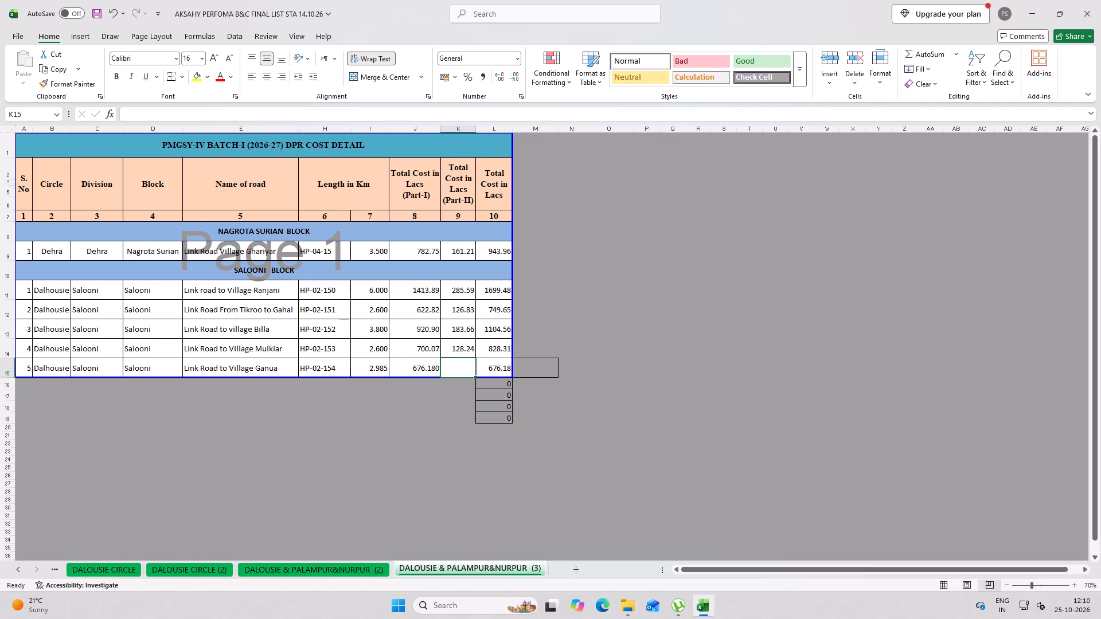
{"action": "left_click", "coordinate": [413, 369]}
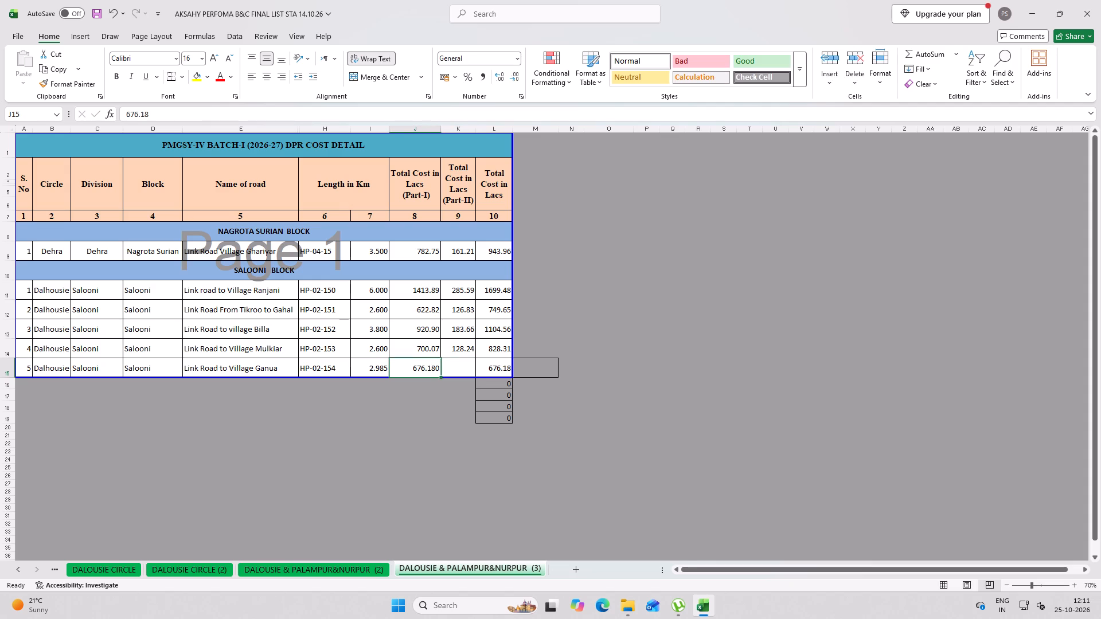
{"action": "left_click", "coordinate": [498, 78]}
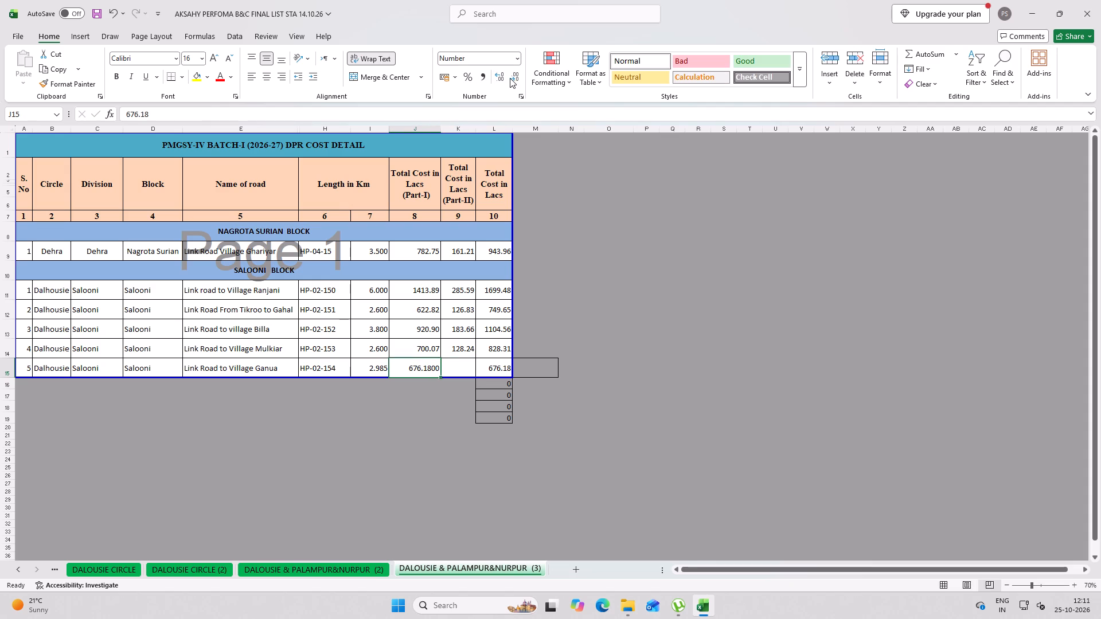
{"action": "double_click", "coordinate": [510, 78]}
{"action": "left_click", "coordinate": [456, 372]}
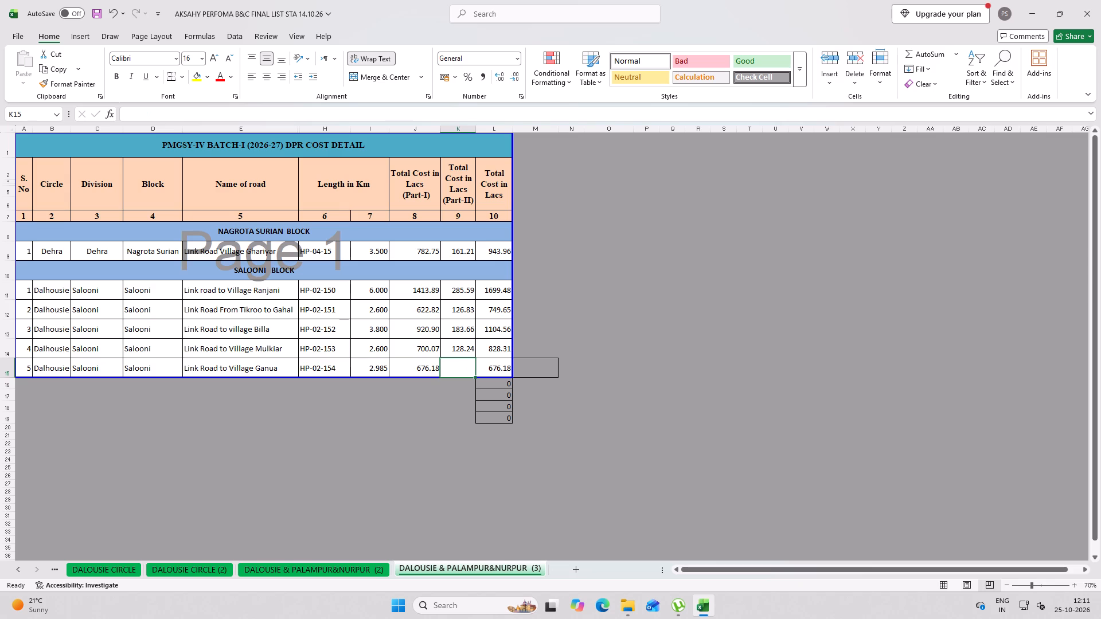
{"action": "type", "text": "138.96"}
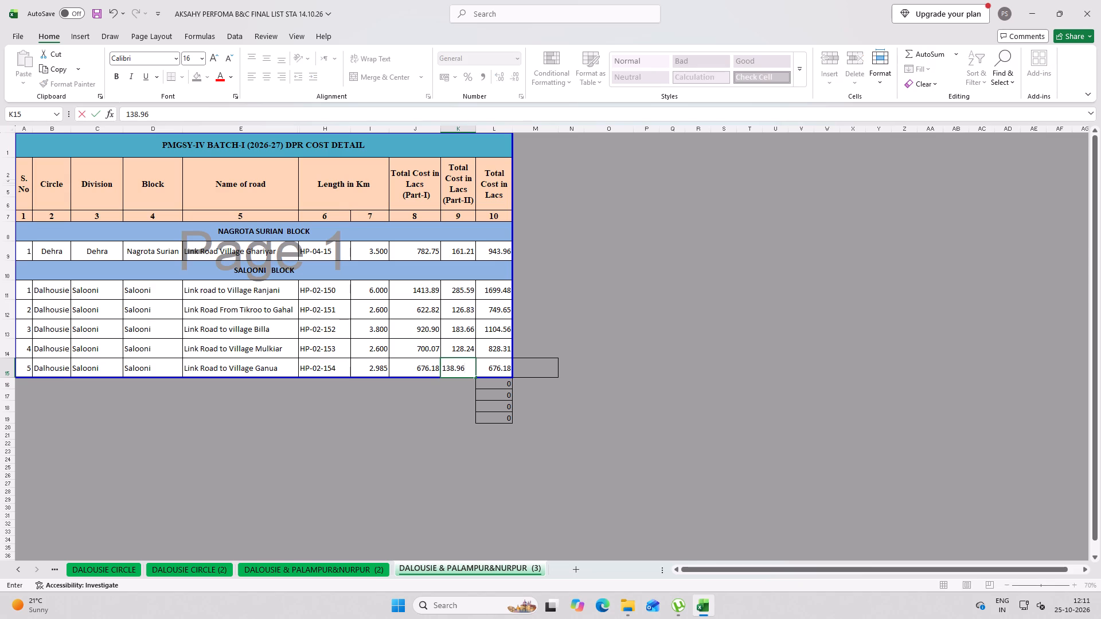
{"action": "key", "text": "Return"}
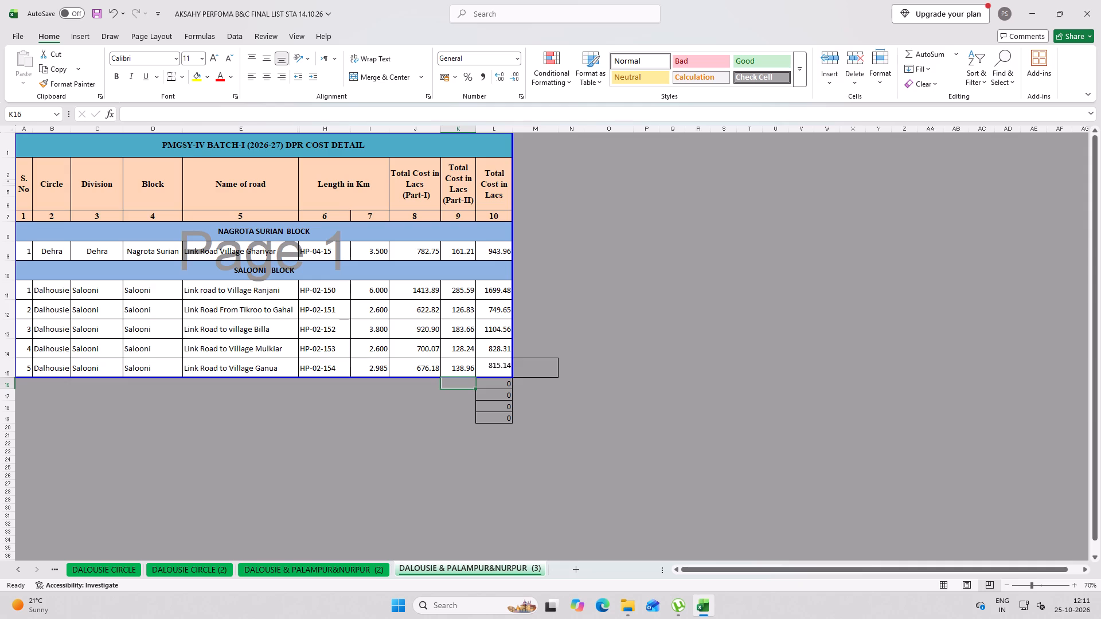
Save the workbook.
{"action": "key", "text": "ctrl+s"}
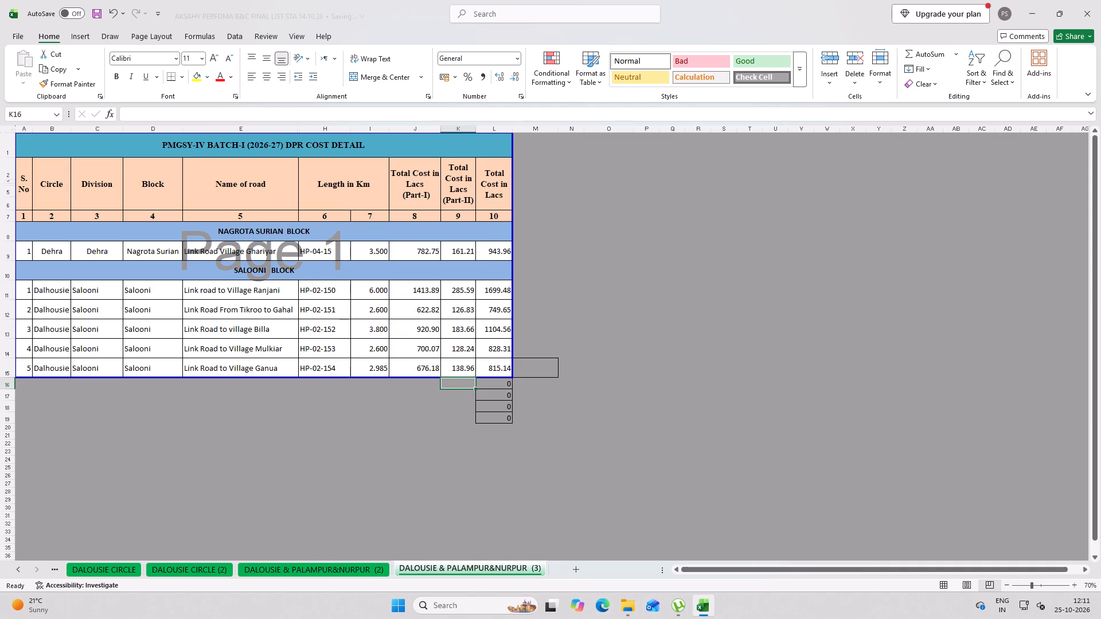
Print the active cost sheet one-sided on the KONICA MINOLTA 367SeriesPCL printer.
{"action": "key", "text": "ctrl+p"}
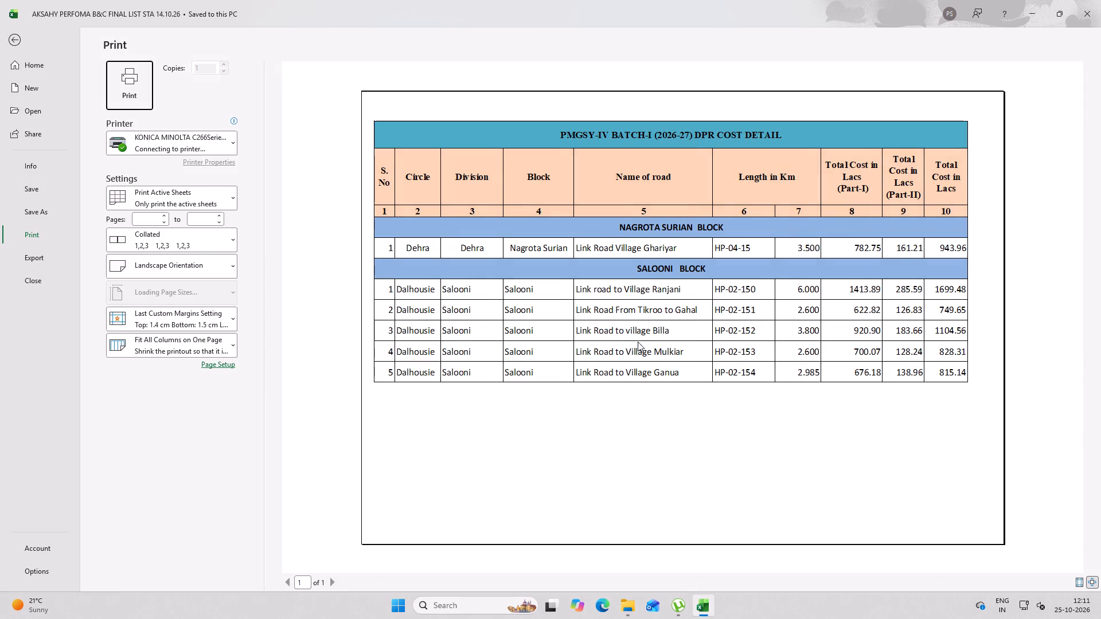
{"action": "left_click", "coordinate": [198, 144]}
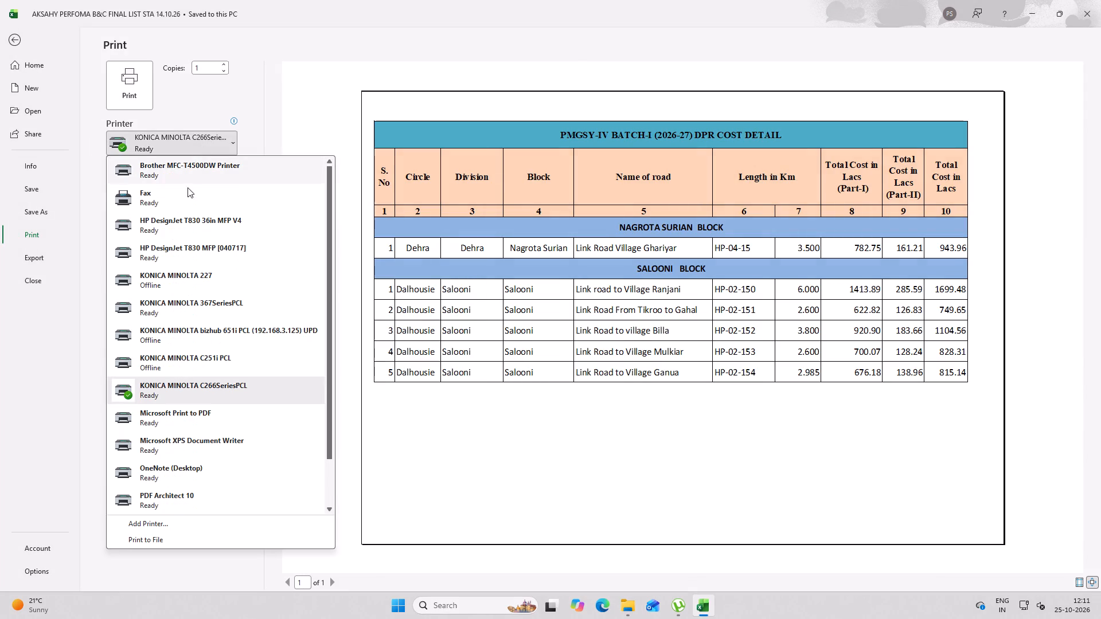
{"action": "left_click", "coordinate": [216, 308]}
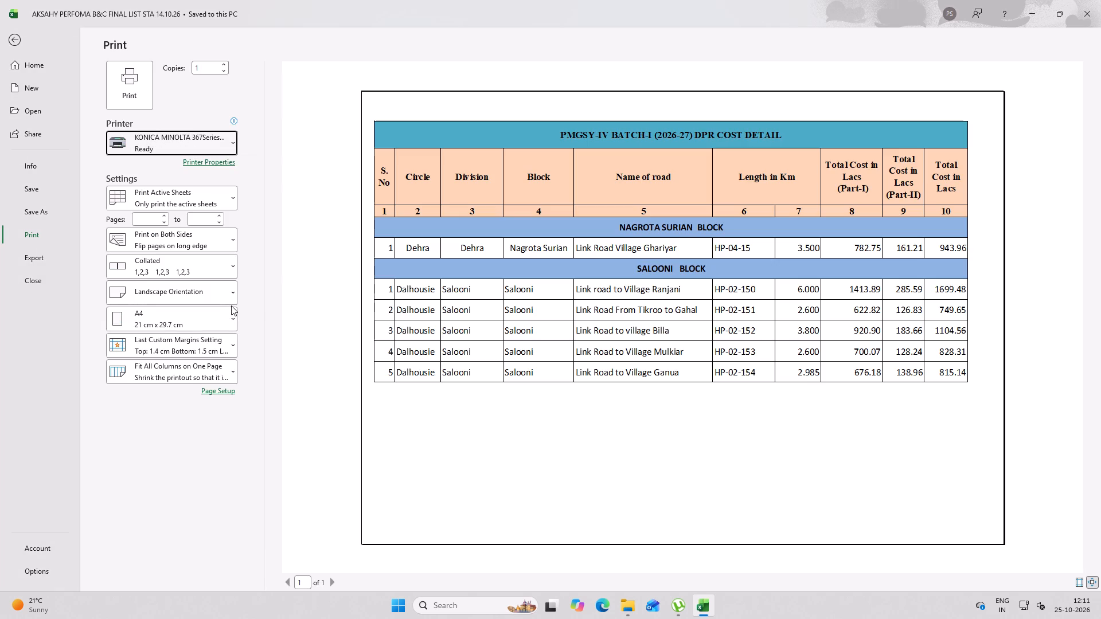
{"action": "left_click", "coordinate": [163, 242]}
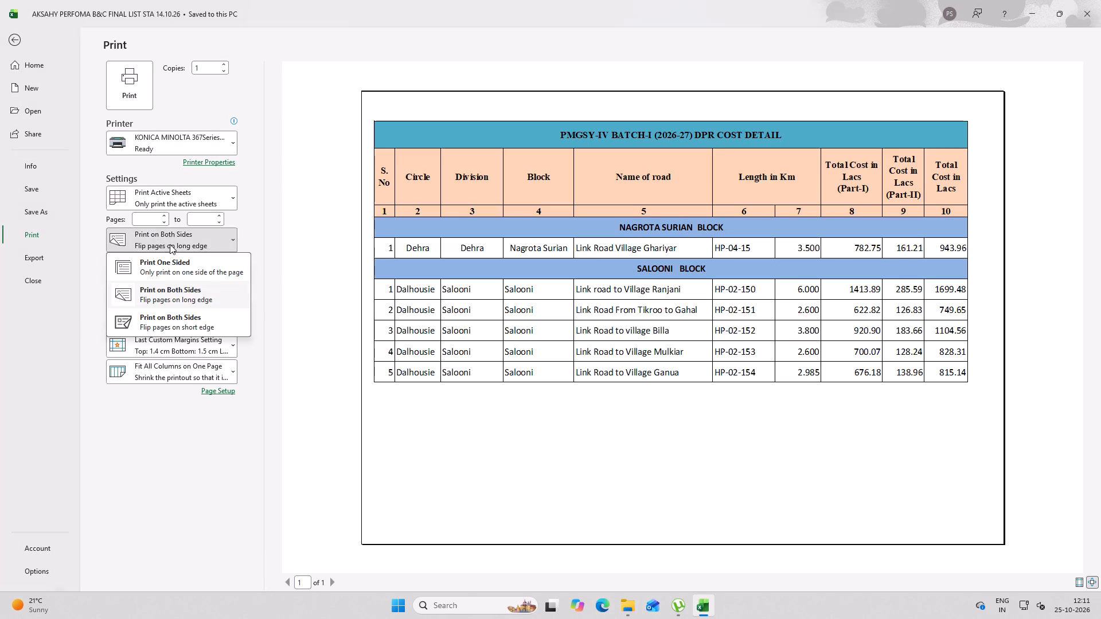
{"action": "left_click", "coordinate": [179, 263]}
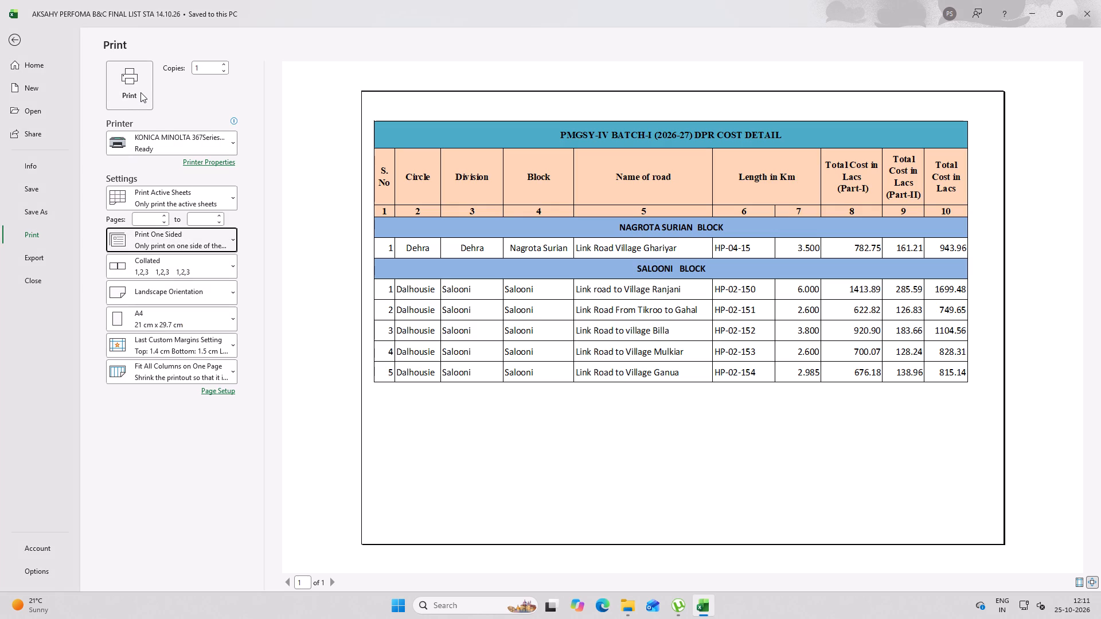
{"action": "left_click", "coordinate": [140, 92]}
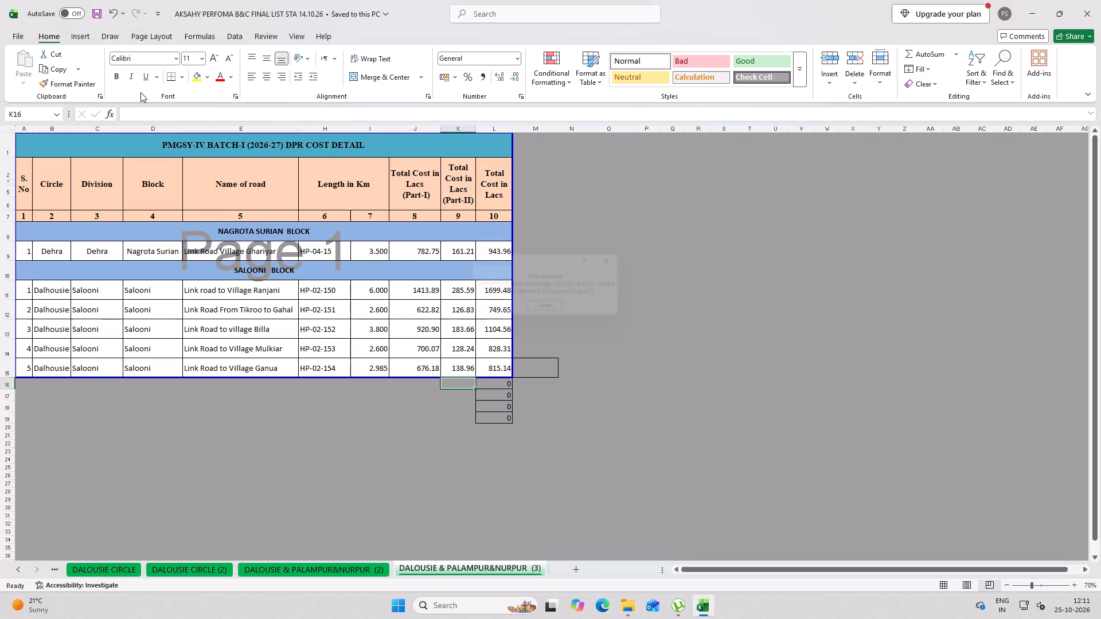
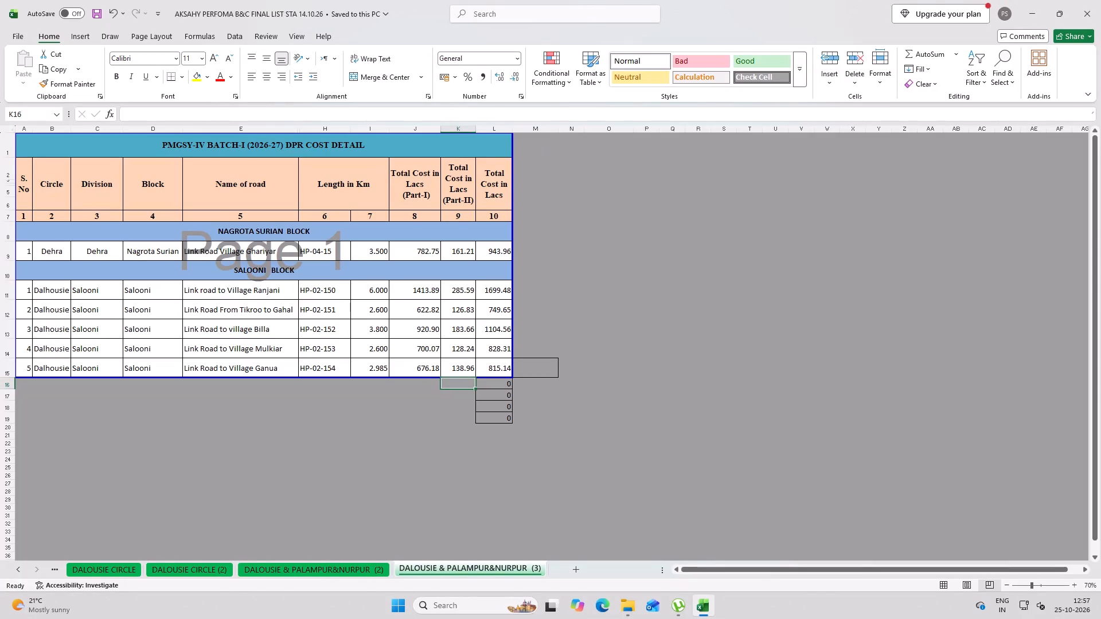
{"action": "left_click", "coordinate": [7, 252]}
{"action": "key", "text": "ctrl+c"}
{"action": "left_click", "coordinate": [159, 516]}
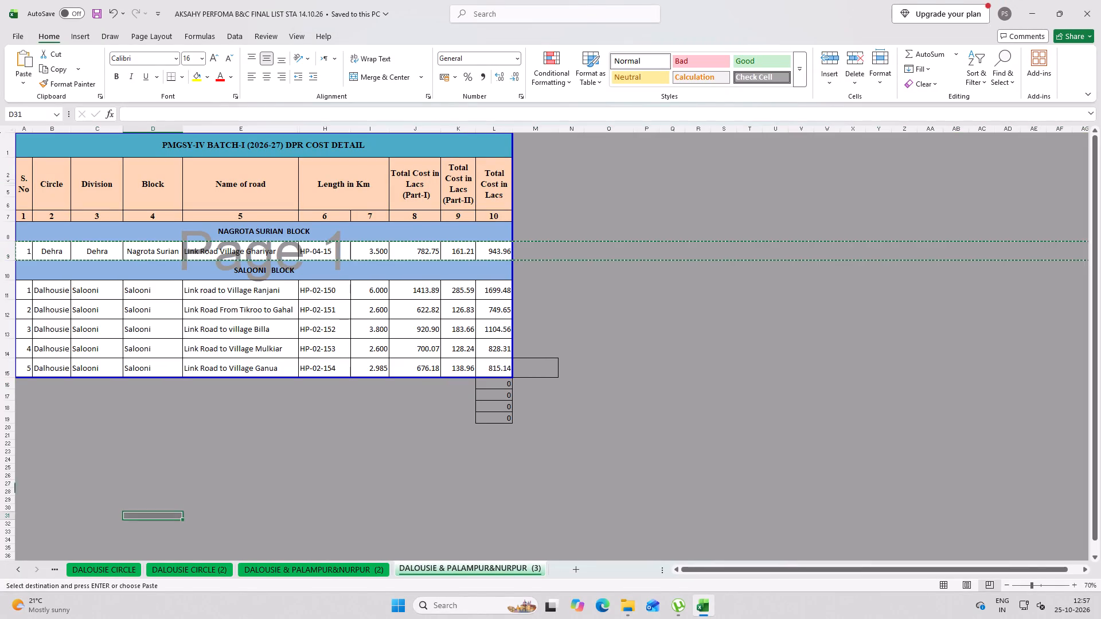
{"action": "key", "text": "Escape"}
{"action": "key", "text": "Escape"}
Copy the Link Road Village Ghariyar entry into row 31, below the Nagrota Surian block of the DALOUSIE & PALAMPUR&NURPUR (2) sheet.
{"action": "left_click_drag", "start_coordinate": [30, 253], "coordinate": [423, 266]}
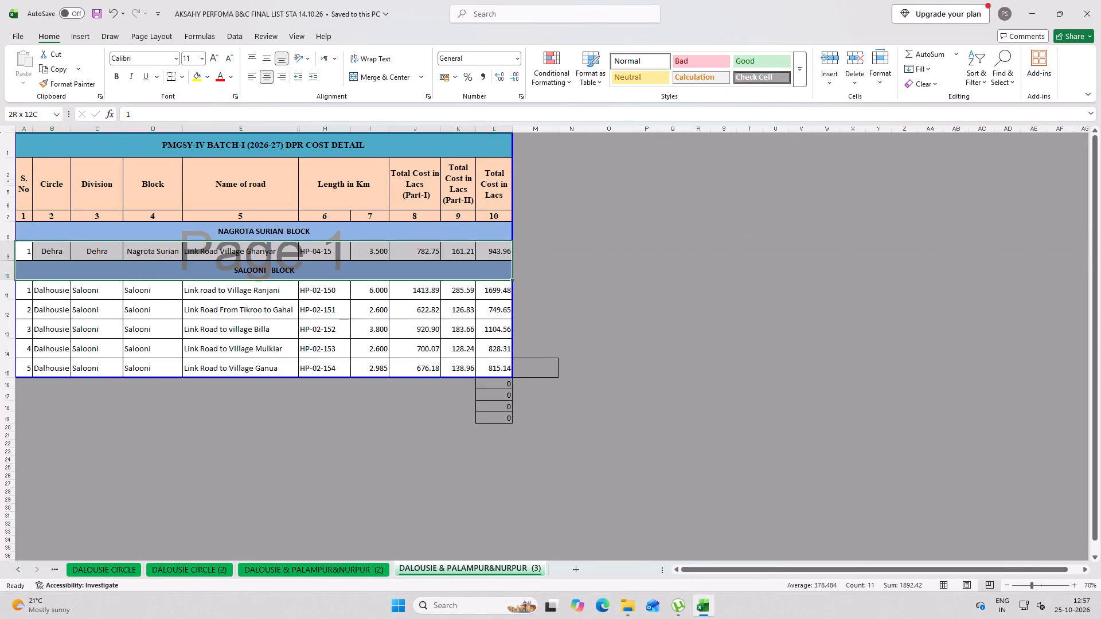
{"action": "left_click_drag", "start_coordinate": [423, 266], "coordinate": [491, 260]}
{"action": "key", "text": "ctrl+c"}
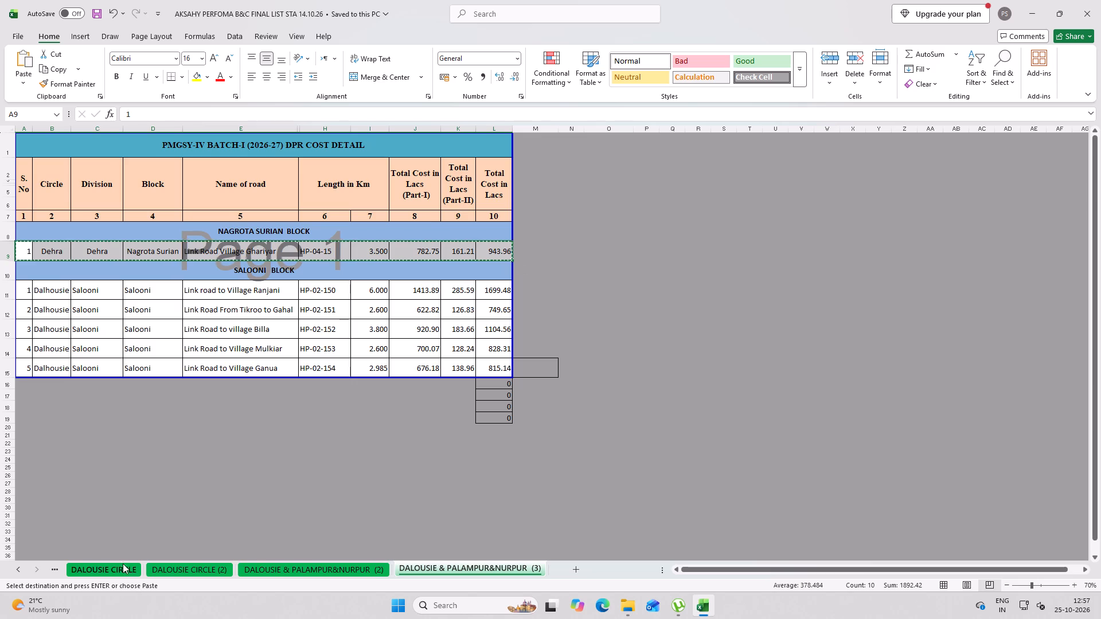
{"action": "left_click_drag", "start_coordinate": [196, 569], "coordinate": [207, 574]}
{"action": "left_click", "coordinate": [294, 574]}
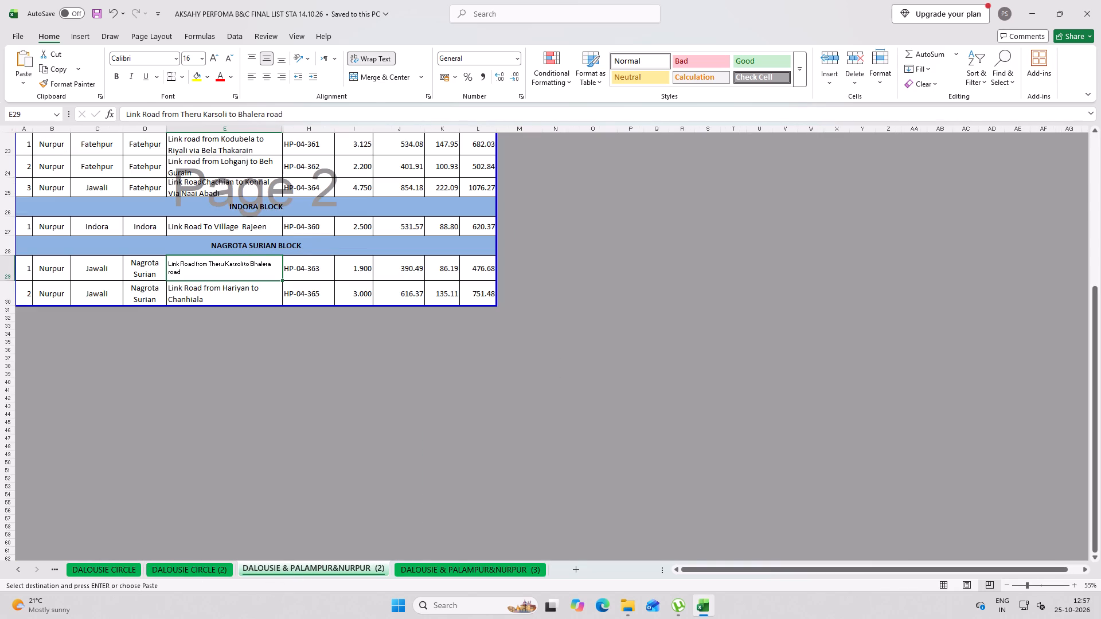
{"action": "left_click", "coordinate": [6, 310]}
{"action": "key", "text": "ctrl+v"}
{"action": "left_click", "coordinate": [154, 349]}
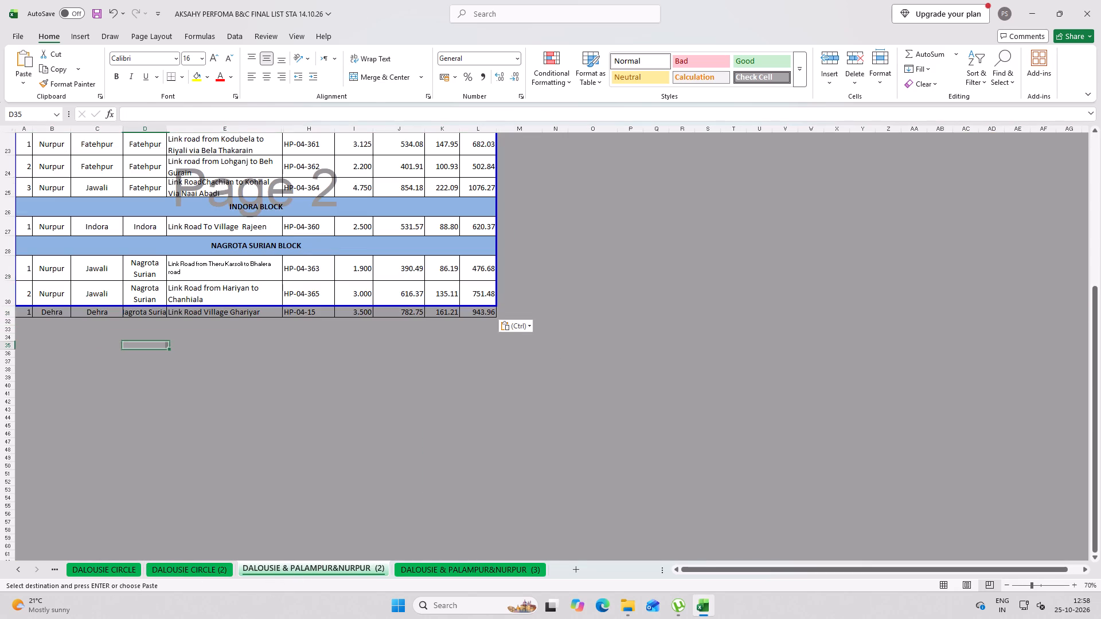
Extend the sheet's print area down one row to include the pasted Ghariyar road entry.
{"action": "left_click_drag", "start_coordinate": [71, 304], "coordinate": [75, 320]}
{"action": "left_click", "coordinate": [166, 370]}
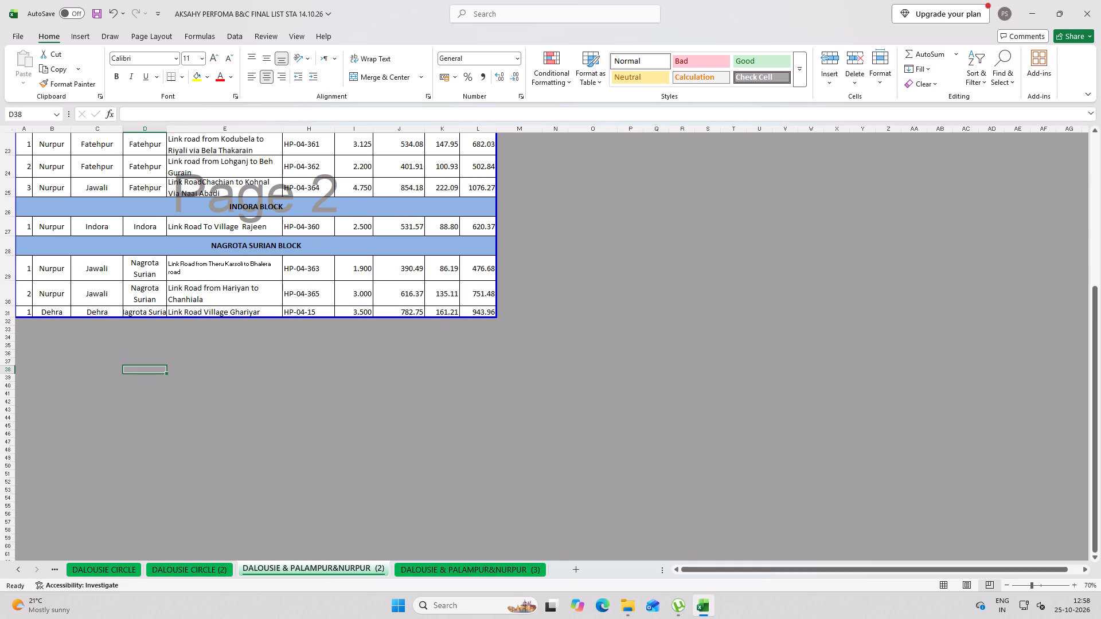
Widen the Block column so that Nagrota Surian fits on a single line.
{"action": "left_click", "coordinate": [152, 131]}
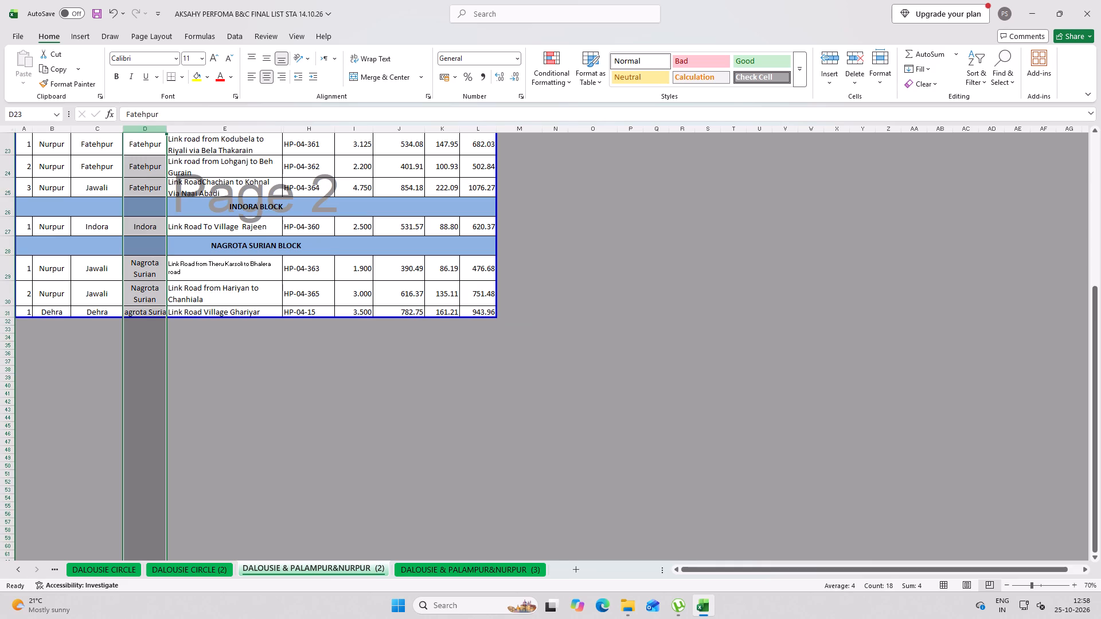
{"action": "left_click_drag", "start_coordinate": [168, 130], "coordinate": [186, 128]}
{"action": "left_click", "coordinate": [172, 336]}
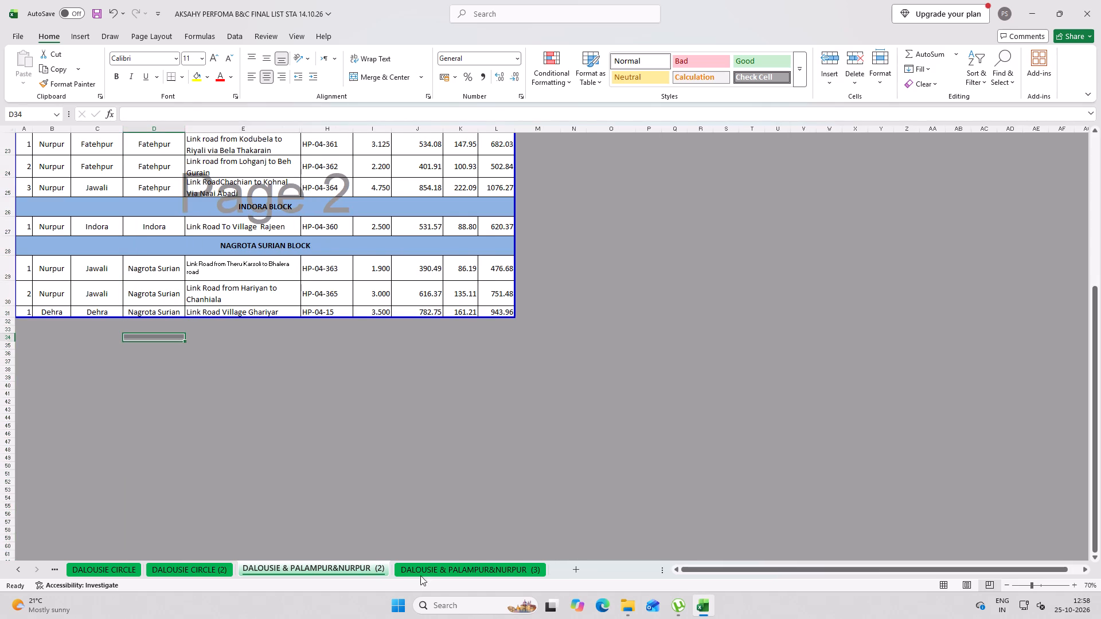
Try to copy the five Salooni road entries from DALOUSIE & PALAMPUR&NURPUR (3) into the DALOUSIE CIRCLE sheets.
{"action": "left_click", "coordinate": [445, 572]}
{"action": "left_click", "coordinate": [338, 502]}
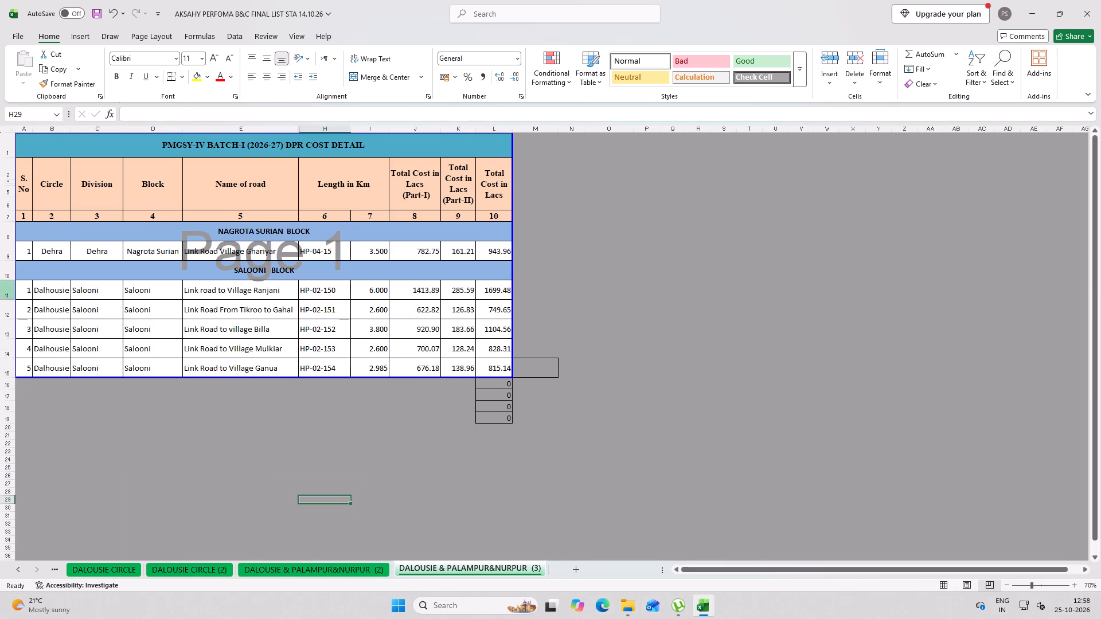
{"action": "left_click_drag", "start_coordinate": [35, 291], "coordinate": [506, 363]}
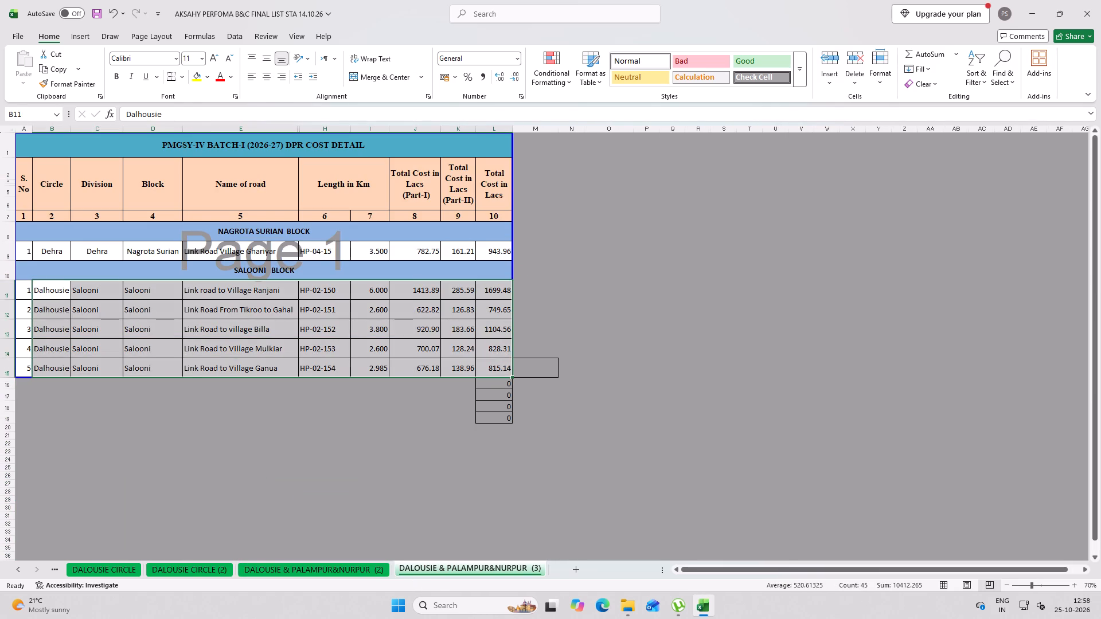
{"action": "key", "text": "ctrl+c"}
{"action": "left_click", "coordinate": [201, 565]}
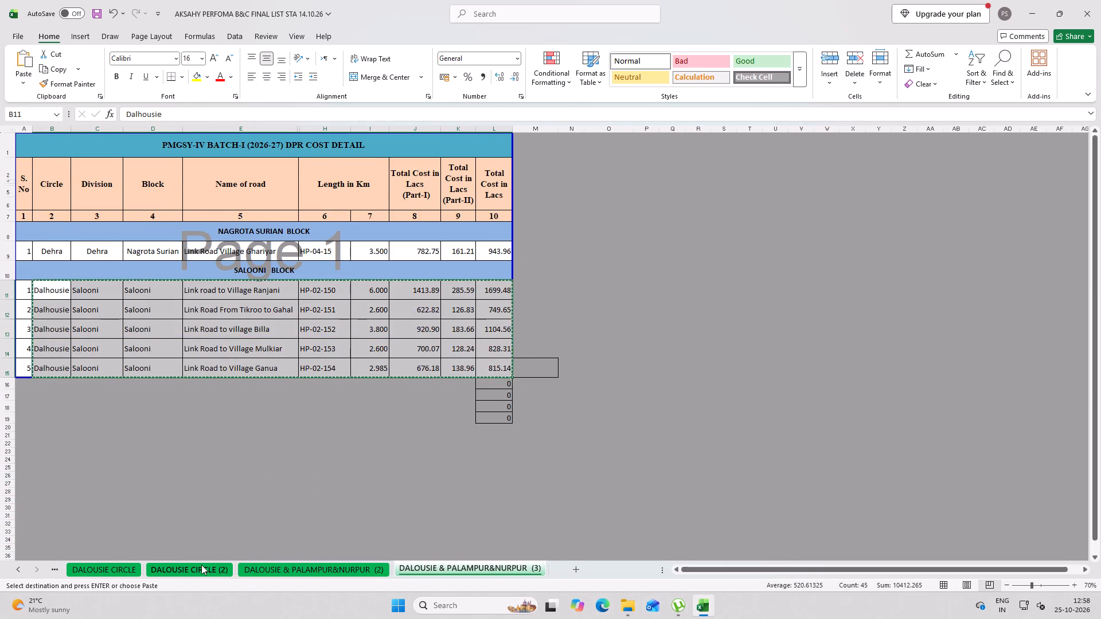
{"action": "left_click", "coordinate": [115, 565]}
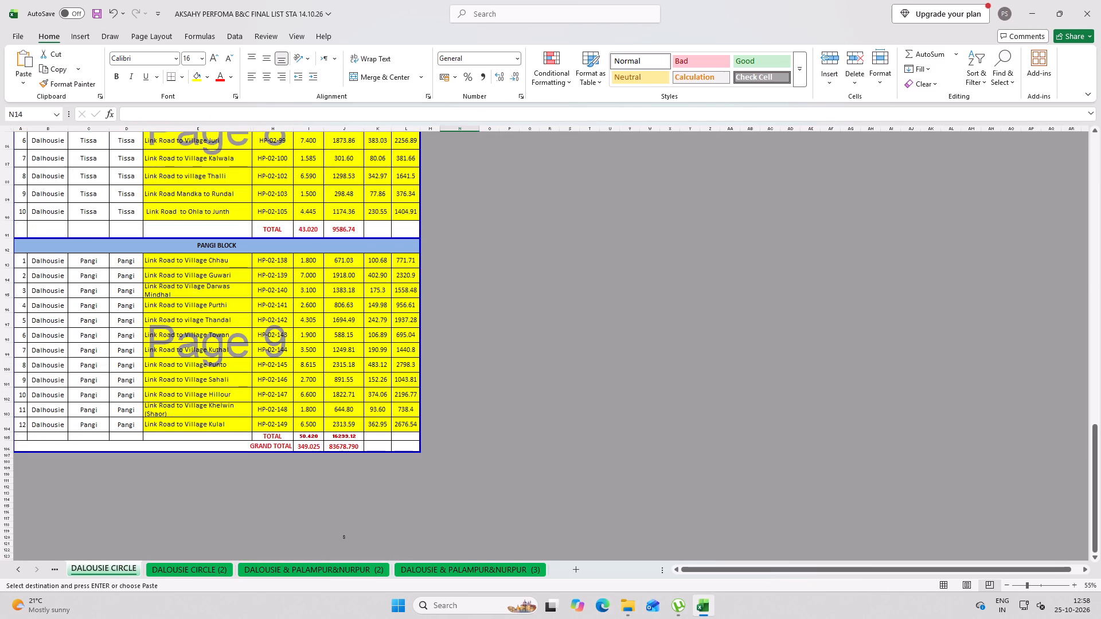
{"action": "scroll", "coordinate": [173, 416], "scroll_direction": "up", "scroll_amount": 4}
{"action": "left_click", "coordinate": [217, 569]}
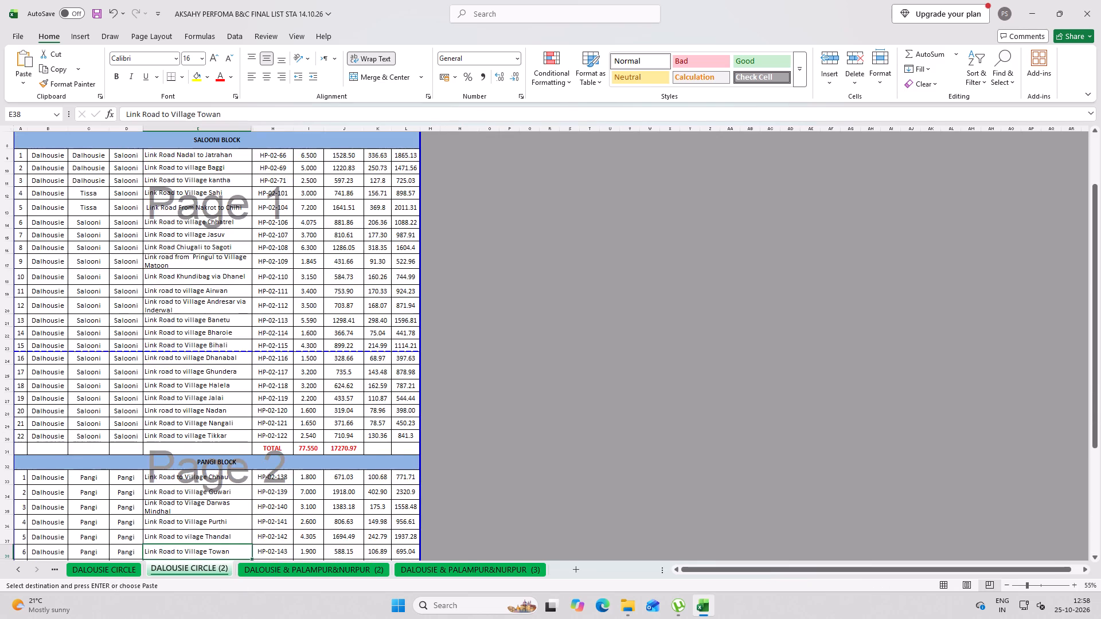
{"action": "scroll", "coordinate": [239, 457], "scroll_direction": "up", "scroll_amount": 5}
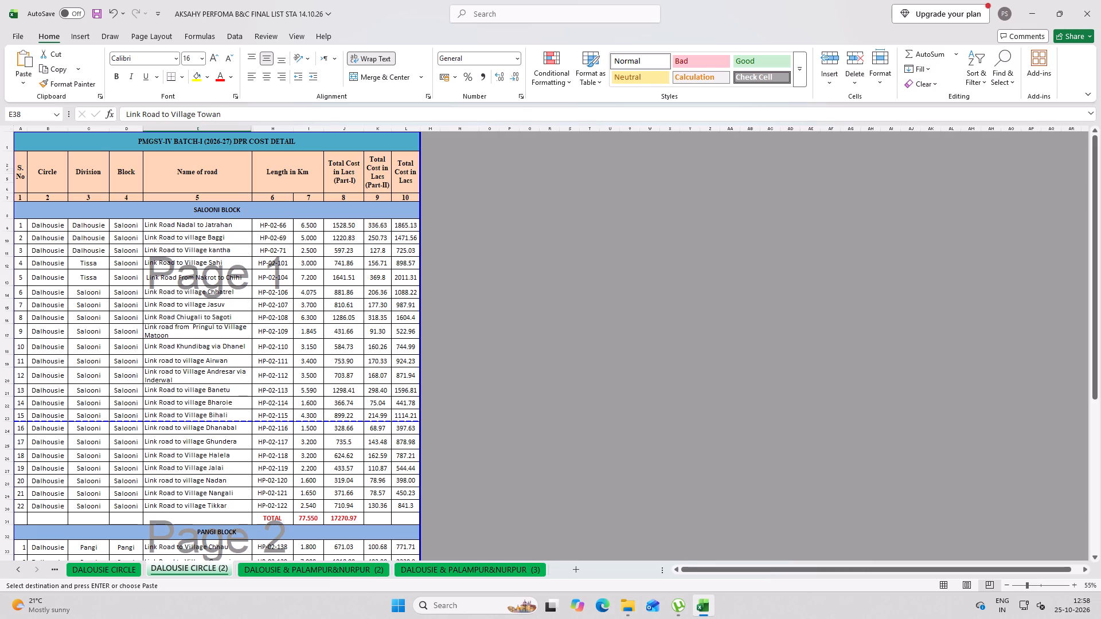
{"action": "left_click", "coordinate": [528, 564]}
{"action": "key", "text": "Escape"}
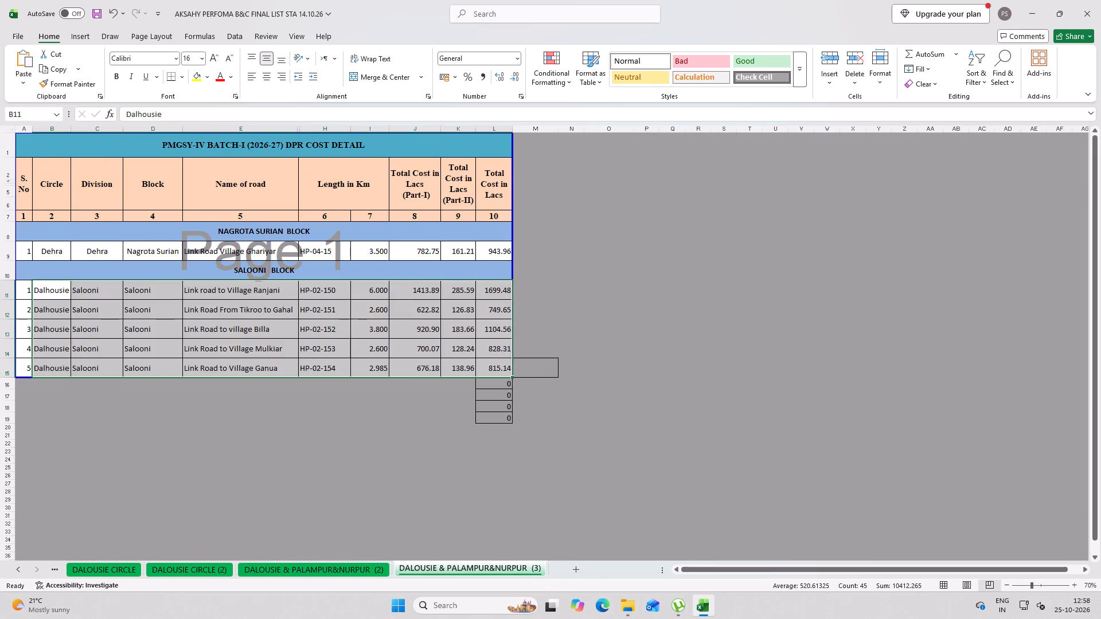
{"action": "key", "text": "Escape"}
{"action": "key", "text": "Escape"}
Save the workbook.
{"action": "left_click", "coordinate": [708, 308]}
{"action": "key", "text": "ctrl+s"}
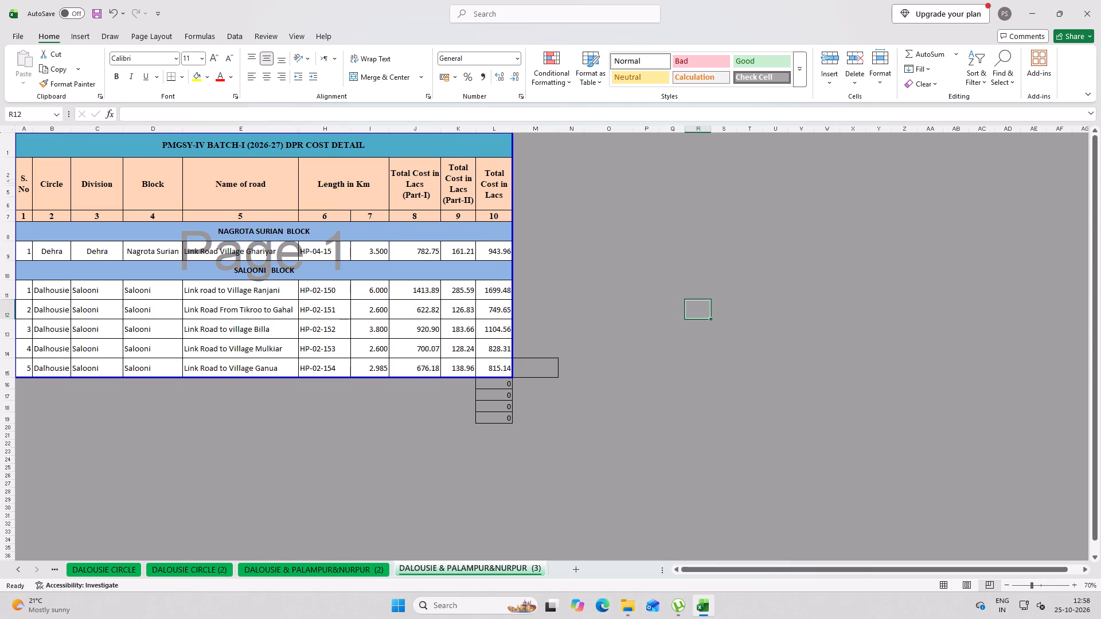
Clear the leftover total formulas in cells L16 to L19 below the Salooni block.
{"action": "left_click_drag", "start_coordinate": [495, 387], "coordinate": [500, 421]}
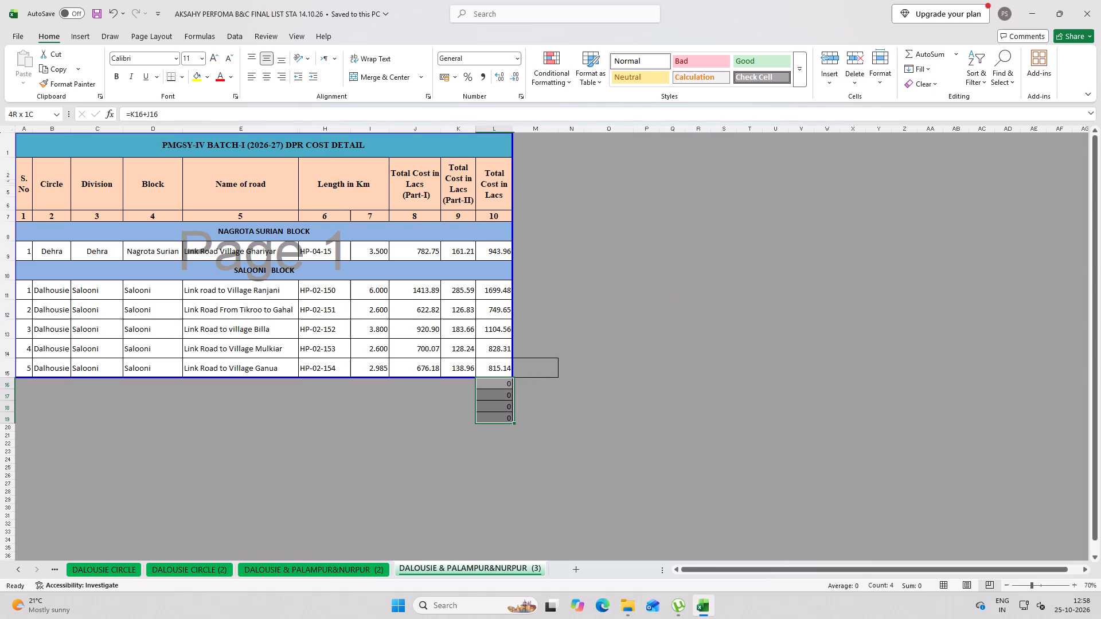
{"action": "left_click_drag", "start_coordinate": [500, 421], "coordinate": [501, 421]}
{"action": "key", "text": "Delete"}
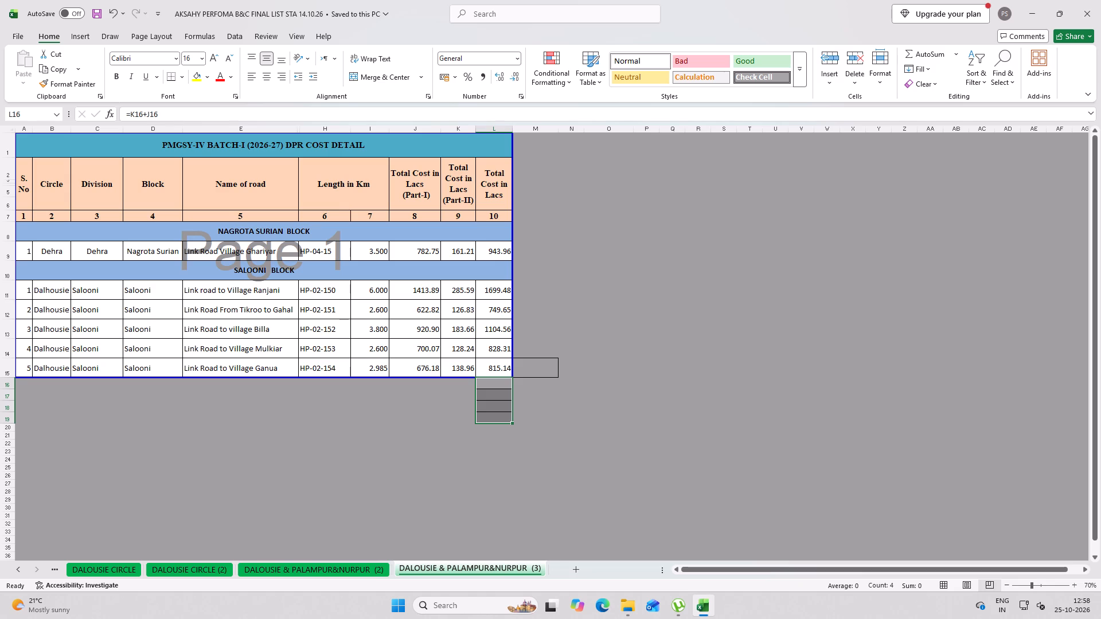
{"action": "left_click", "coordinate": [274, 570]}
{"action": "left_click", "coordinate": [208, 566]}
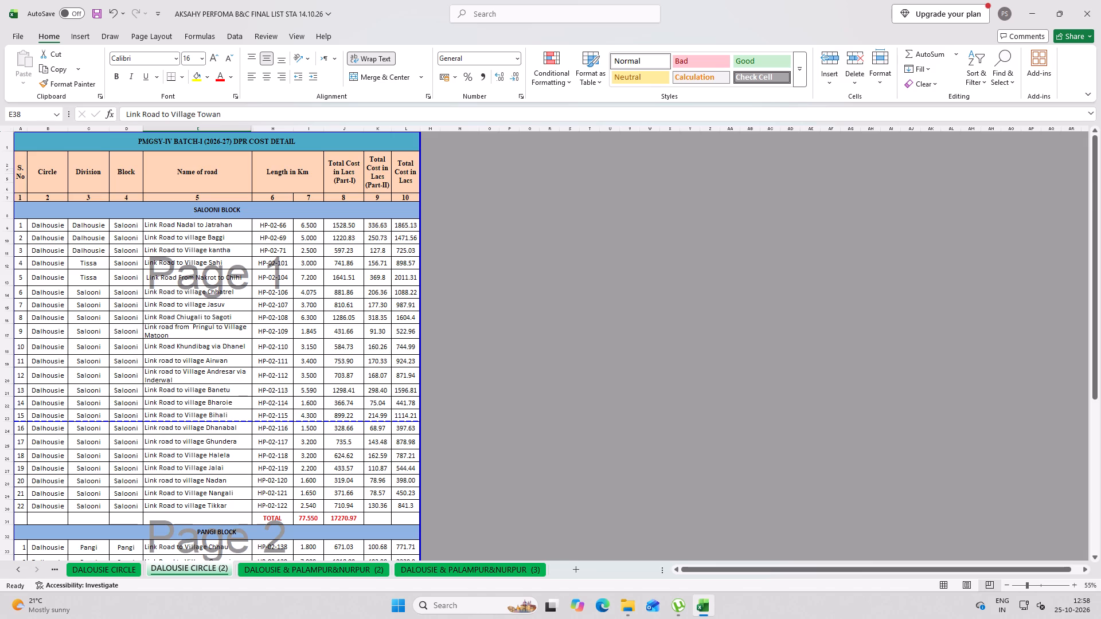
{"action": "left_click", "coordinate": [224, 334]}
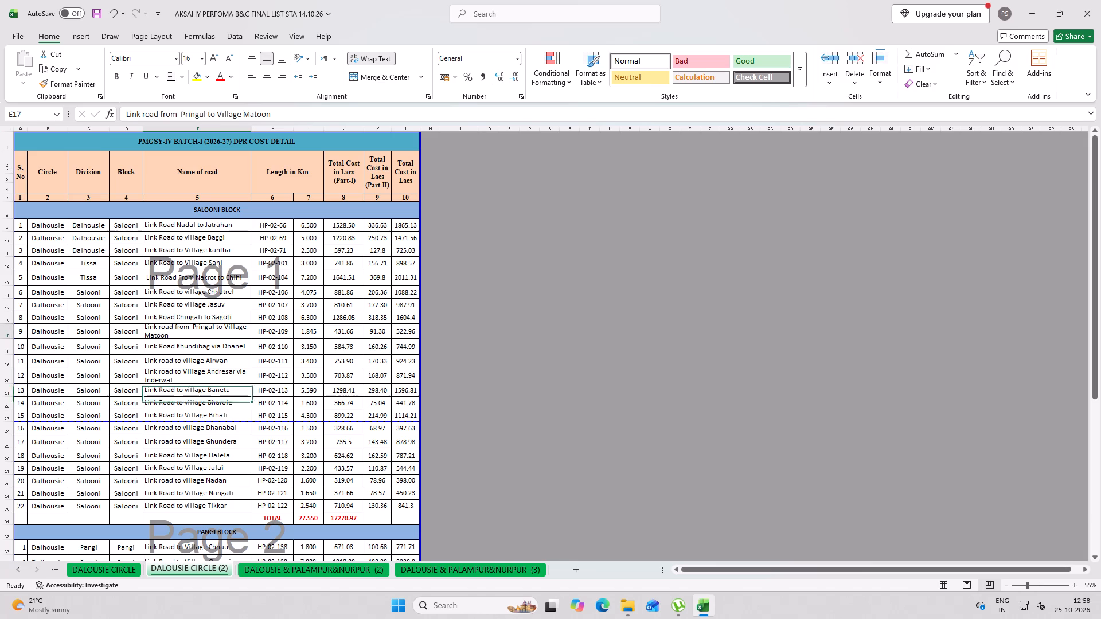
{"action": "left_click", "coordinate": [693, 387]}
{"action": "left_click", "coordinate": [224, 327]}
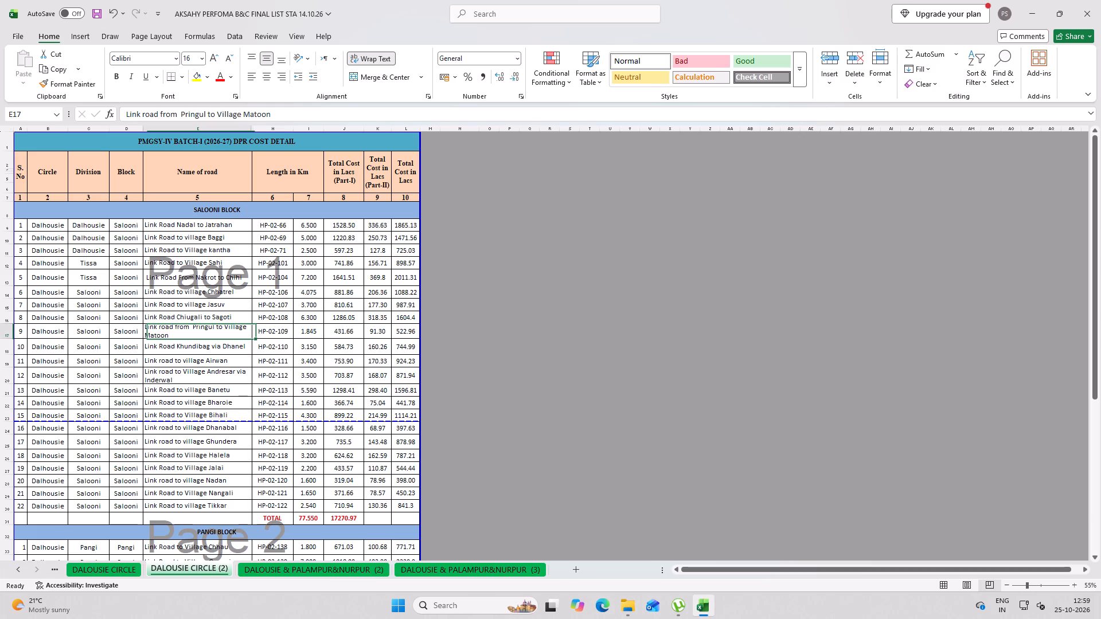
Minimize the workbook and open WhatsApp Web in Microsoft Edge.
{"action": "left_click", "coordinate": [1040, 14]}
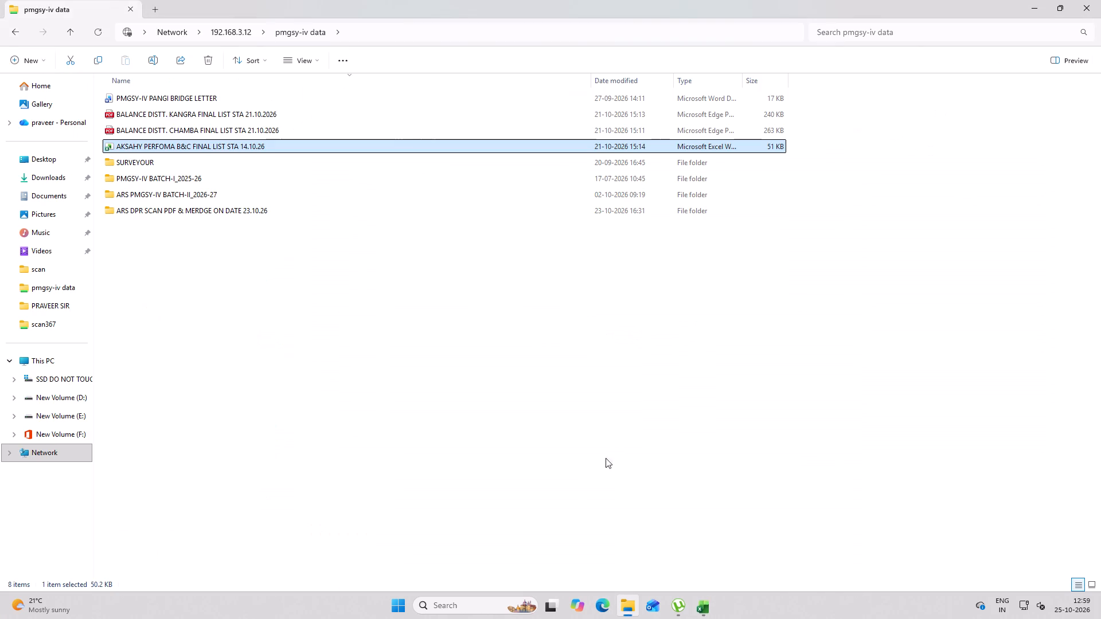
{"action": "left_click", "coordinate": [605, 606]}
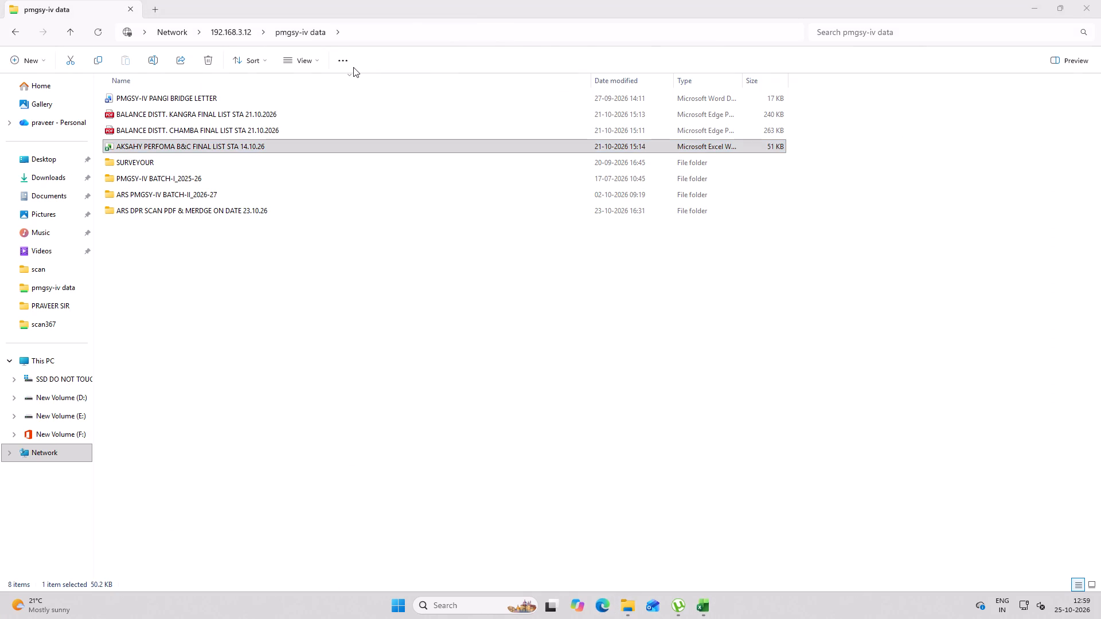
{"action": "left_click", "coordinate": [591, 61]}
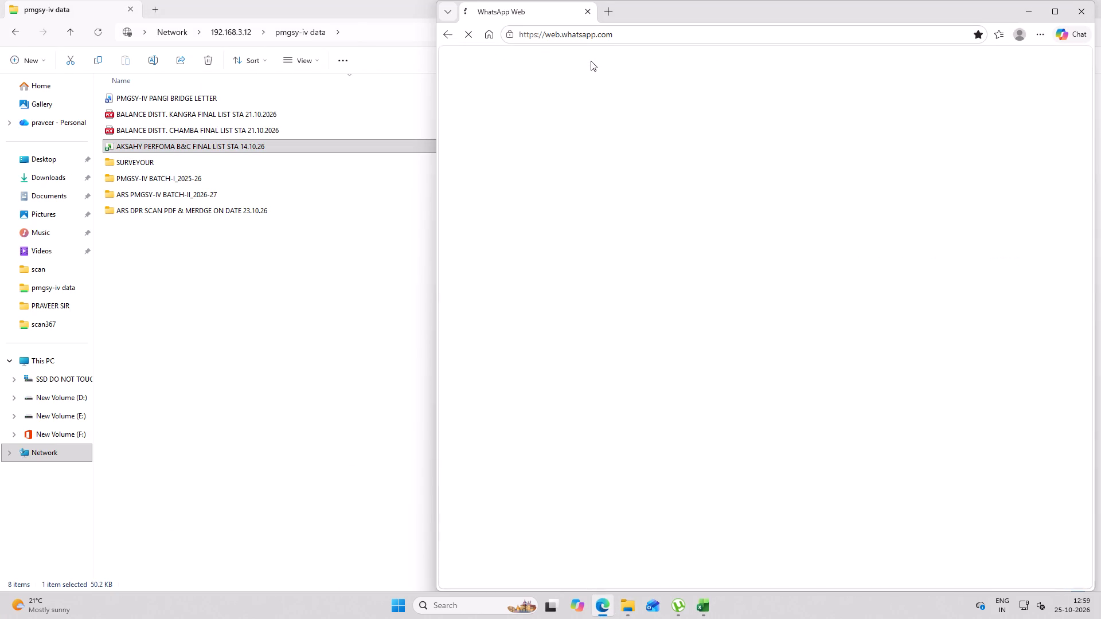